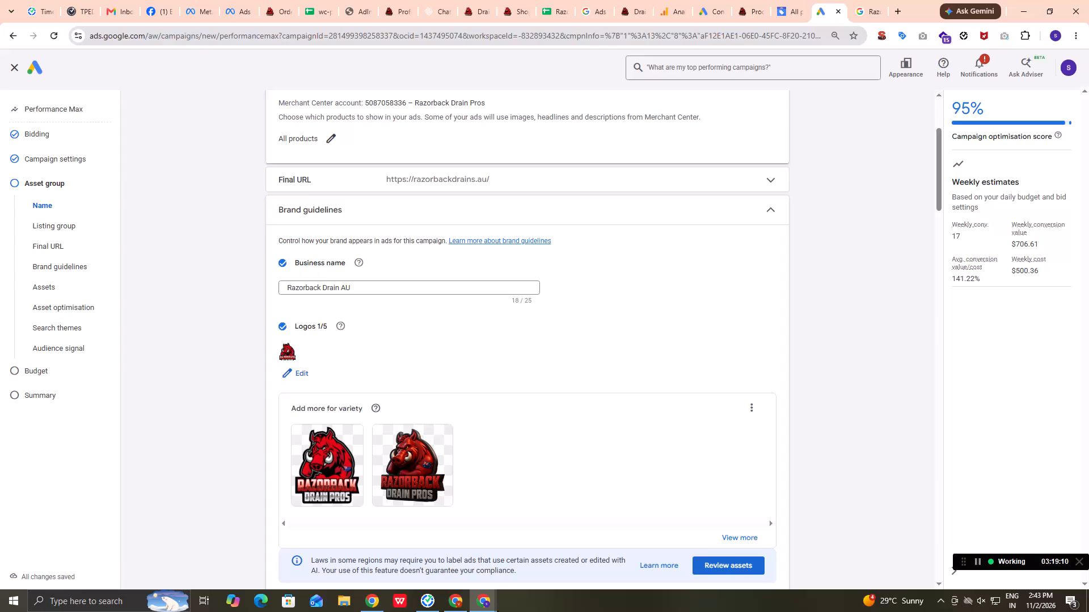
Leave the Performance Max campaign draft and open the ad account's Data manager.
{"action": "left_click", "coordinate": [13, 67]}
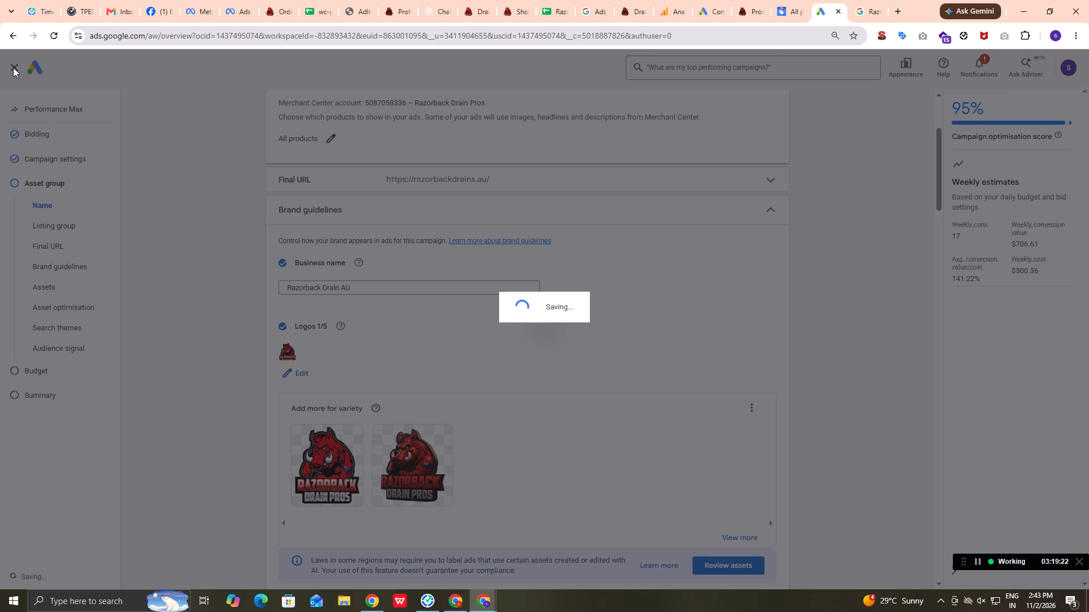
{"action": "left_click", "coordinate": [19, 224]}
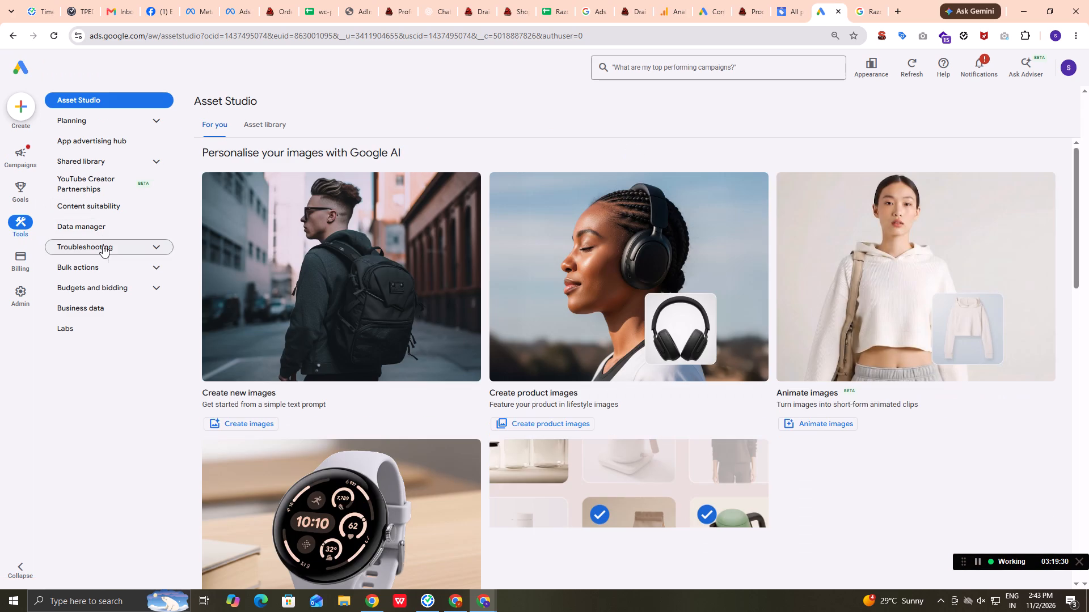
{"action": "left_click", "coordinate": [93, 118]}
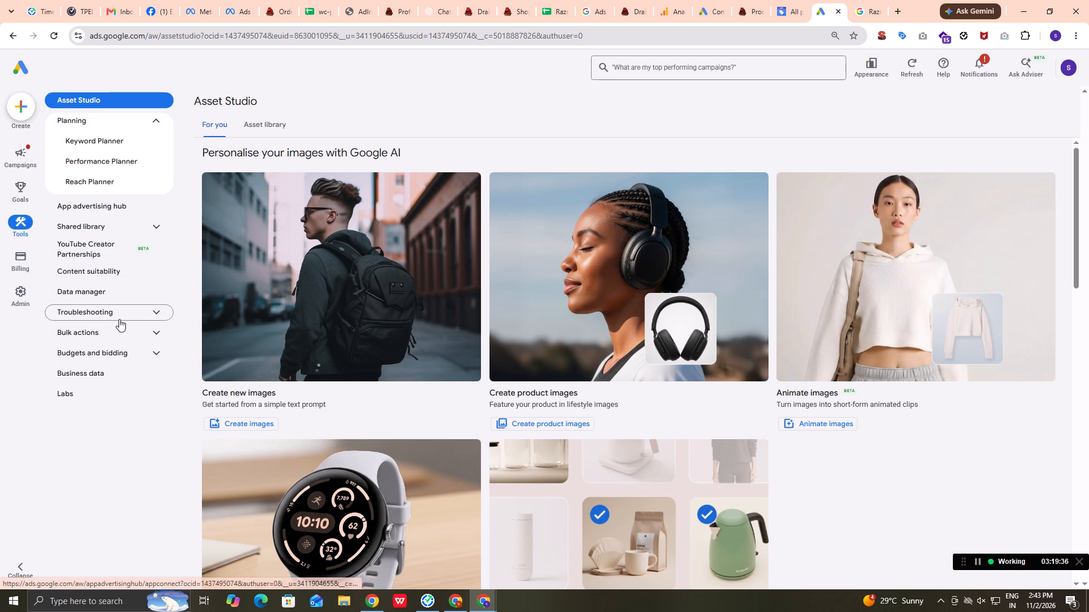
{"action": "left_click", "coordinate": [132, 348]}
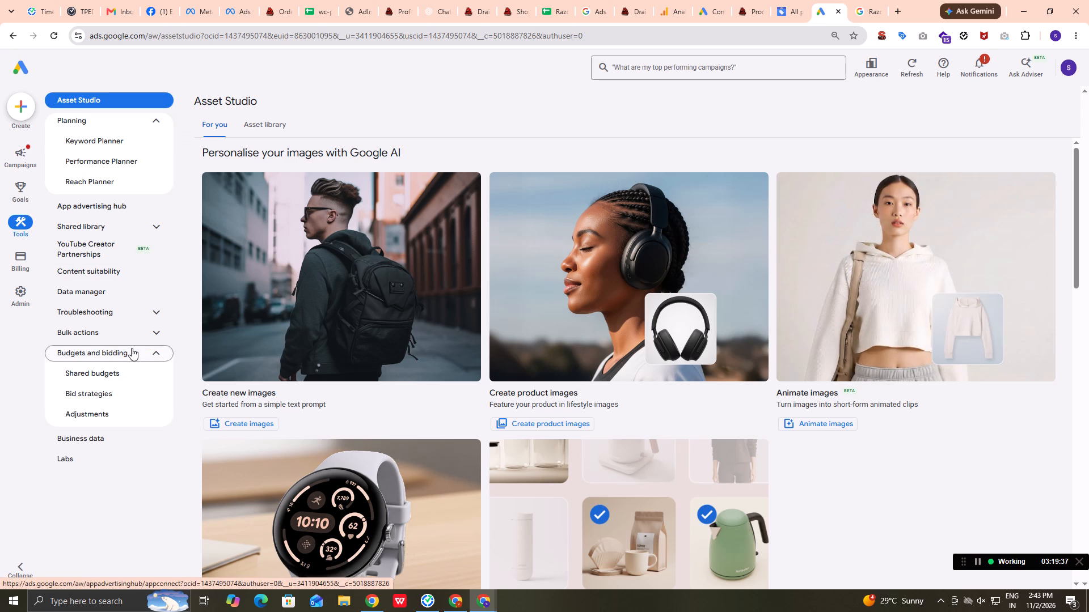
{"action": "left_click", "coordinate": [140, 332]}
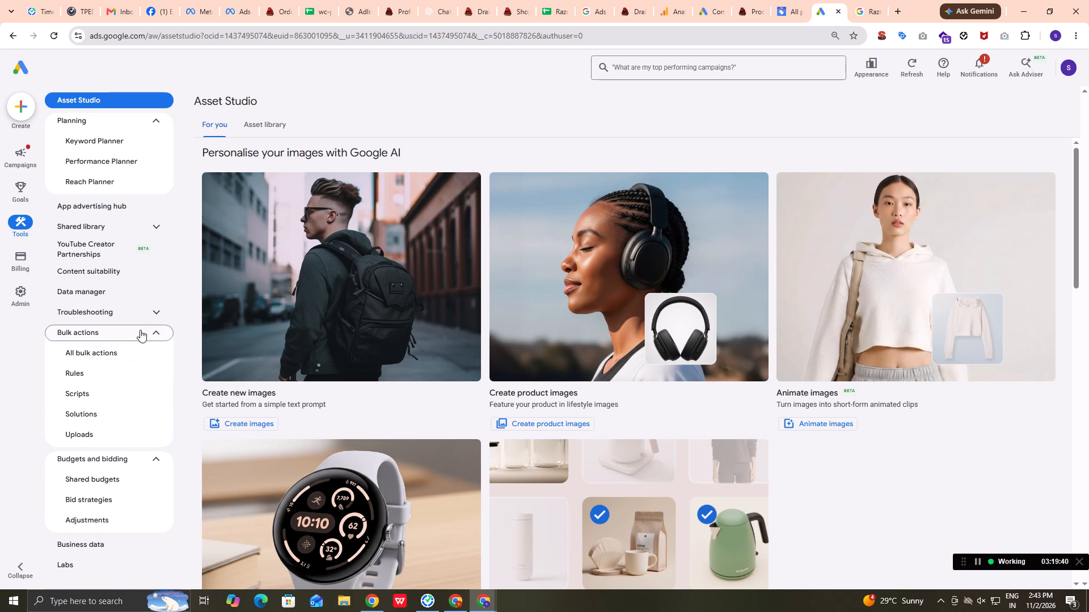
{"action": "left_click", "coordinate": [143, 314]}
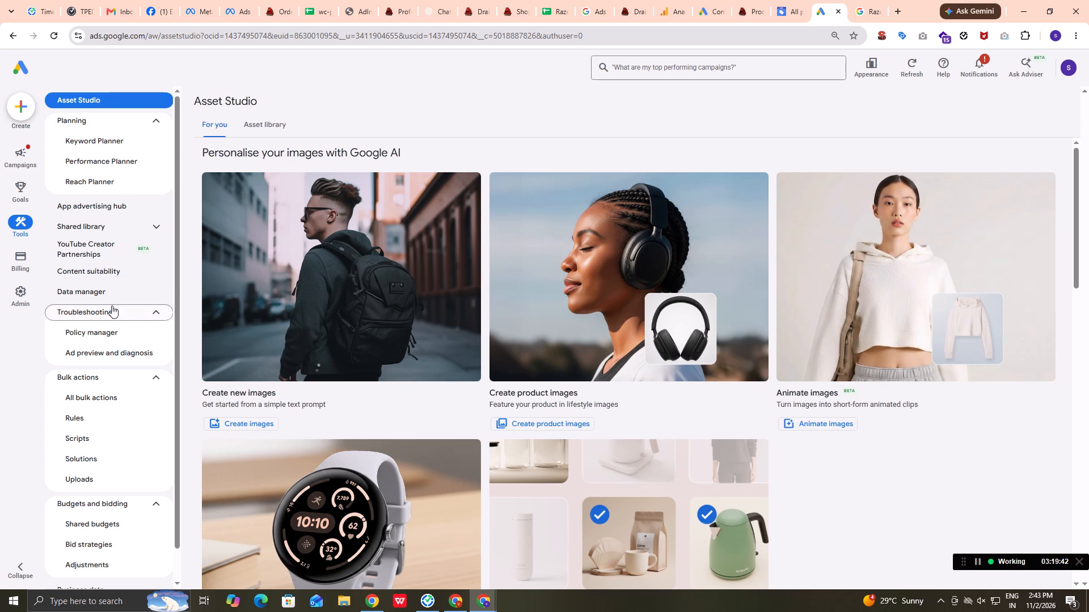
{"action": "left_click", "coordinate": [107, 291]}
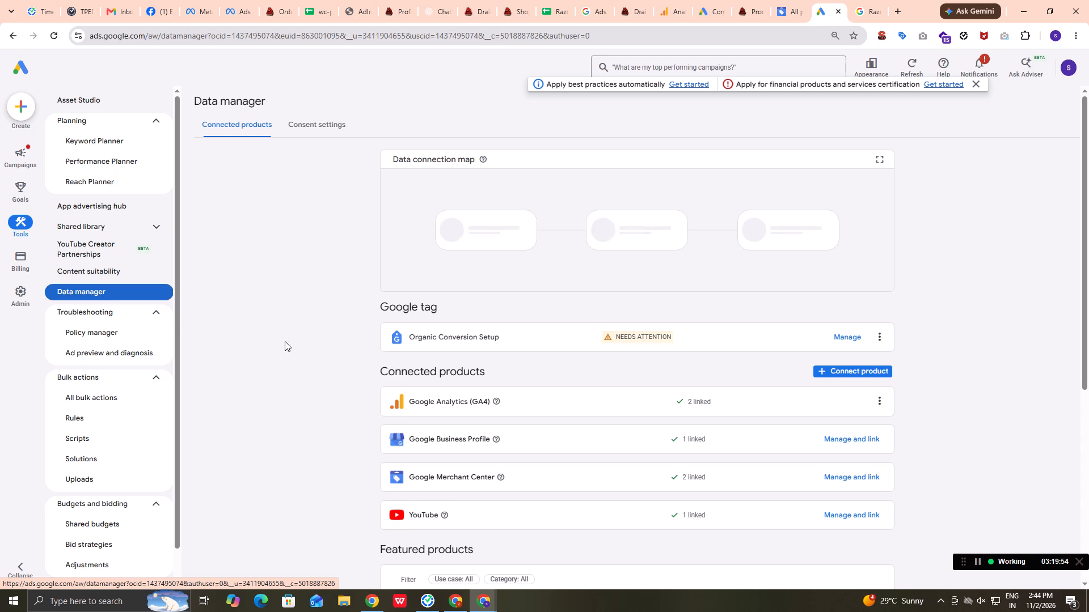
Examine the connected products and the Organic Conversion Setup tag's details in the data connection map.
{"action": "scroll", "coordinate": [296, 343], "scroll_direction": "down", "scroll_amount": 2}
{"action": "scroll", "coordinate": [296, 343], "scroll_direction": "up", "scroll_amount": 2}
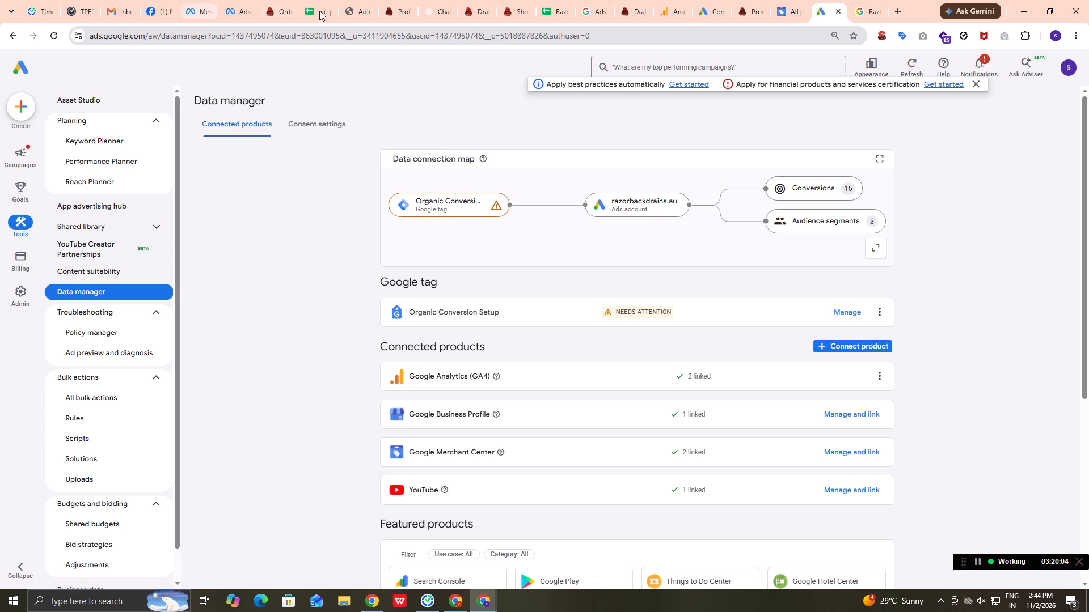
{"action": "left_click", "coordinate": [421, 206]}
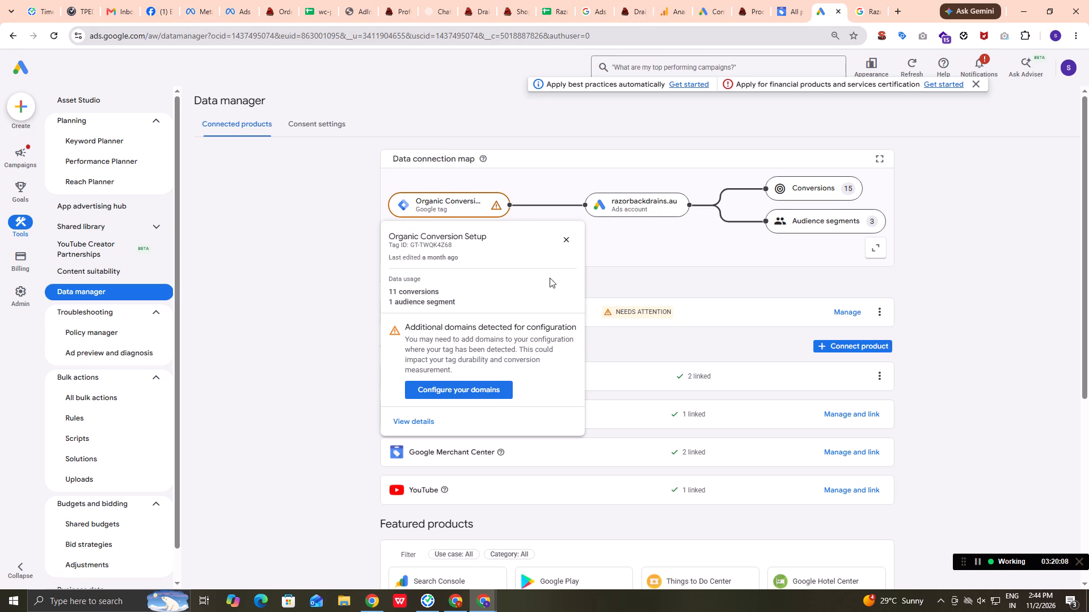
{"action": "left_click", "coordinate": [568, 236]}
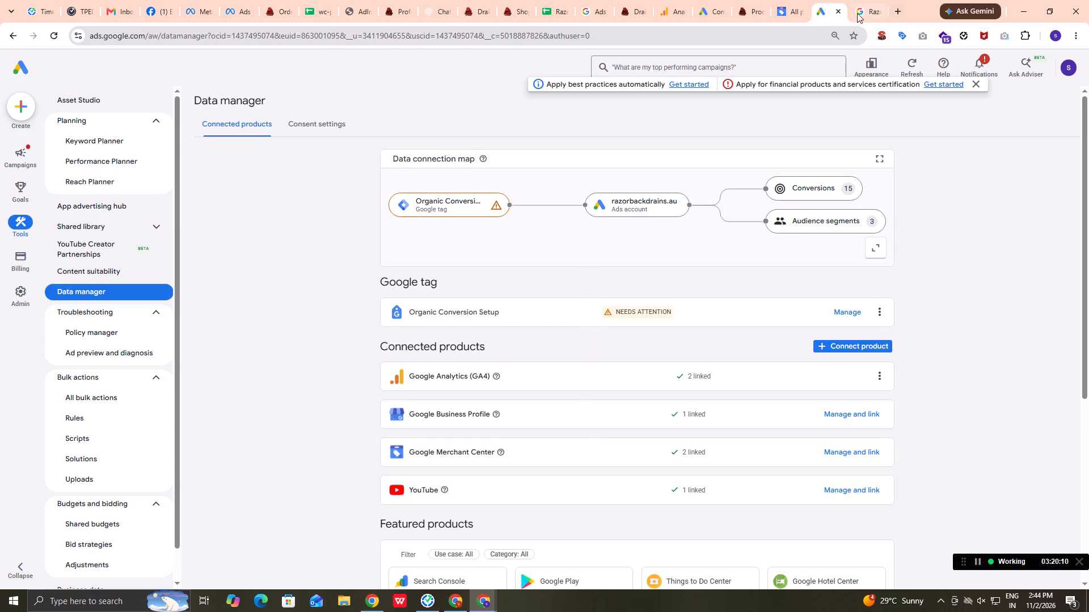
Open the Google Tag Manager accounts page in a new browser tab.
{"action": "left_click", "coordinate": [902, 11]}
{"action": "left_click", "coordinate": [121, 30]}
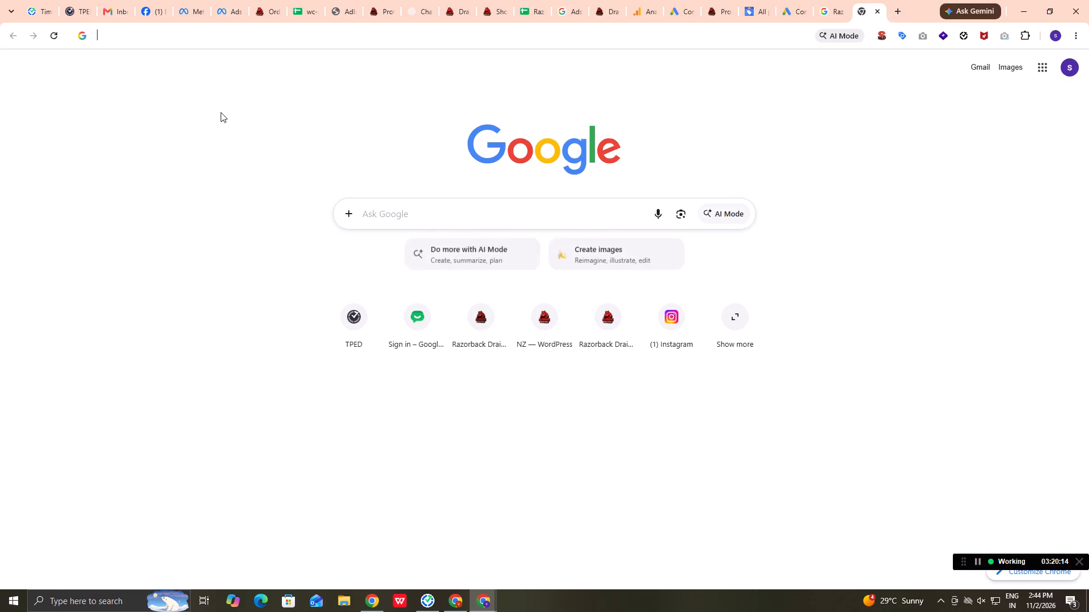
{"action": "type", "text": "google"}
{"action": "key", "text": "space"}
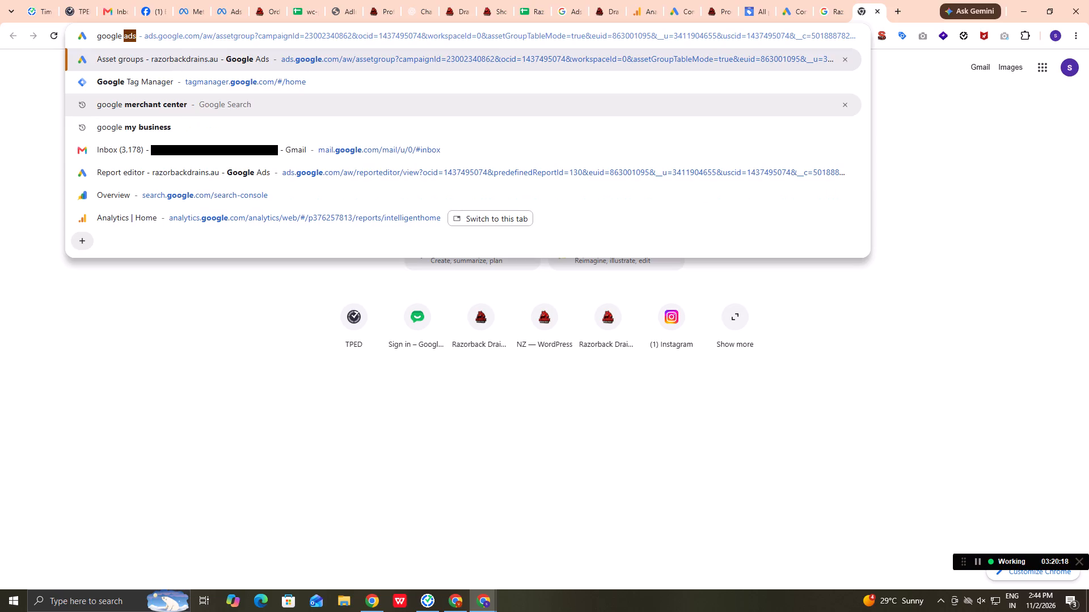
{"action": "key", "text": "BackSpace"}
{"action": "key", "text": "BackSpace"}
{"action": "key", "text": "BackSpace"}
{"action": "key", "text": "BackSpace"}
{"action": "key", "text": "BackSpace"}
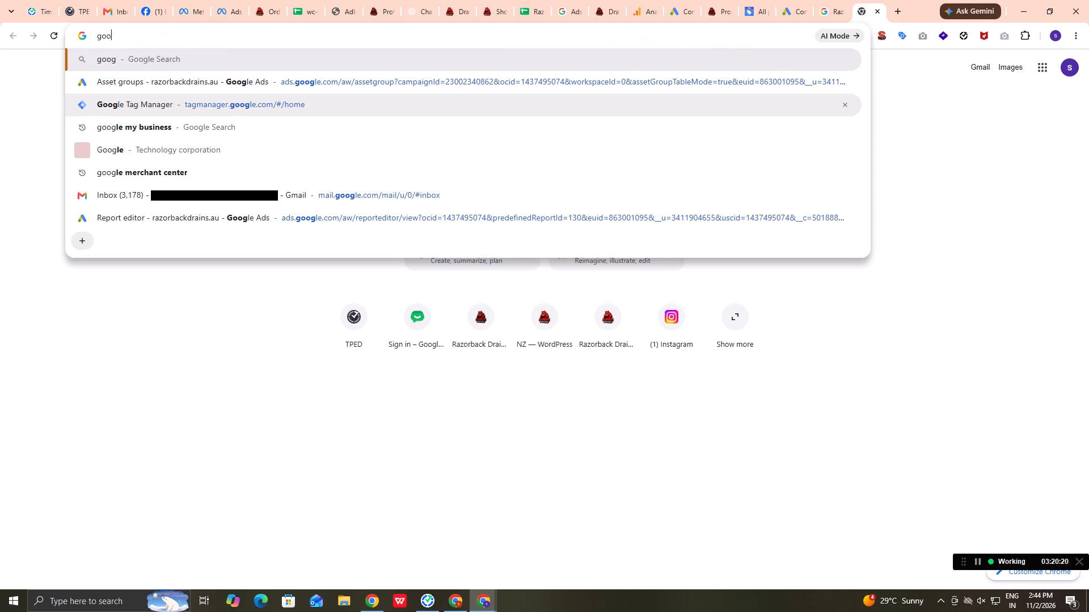
{"action": "key", "text": "BackSpace"}
{"action": "key", "text": "Down"}
{"action": "key", "text": "Down"}
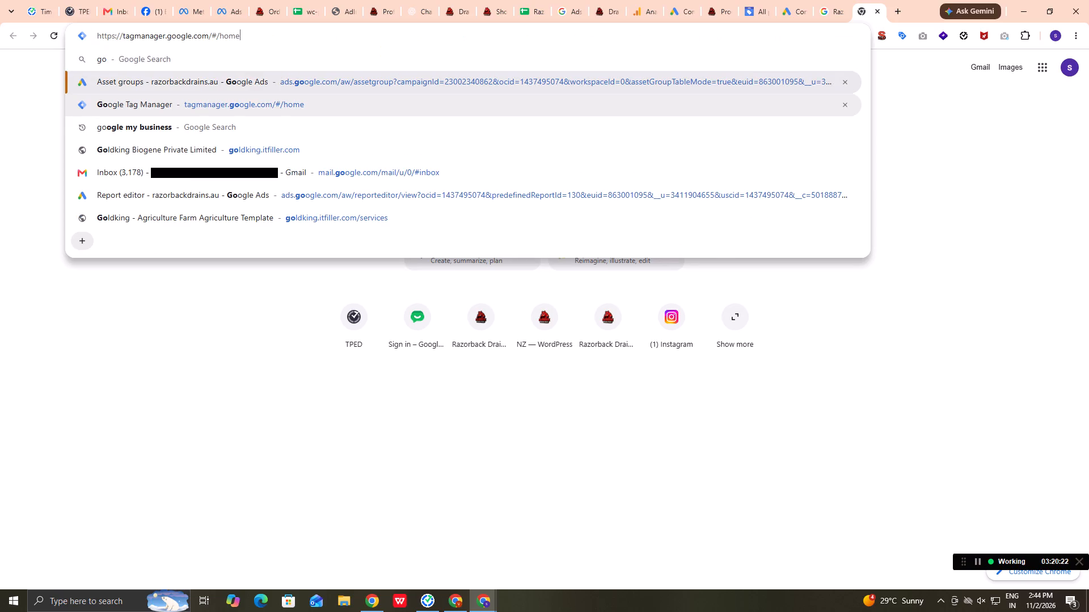
{"action": "key", "text": "Return"}
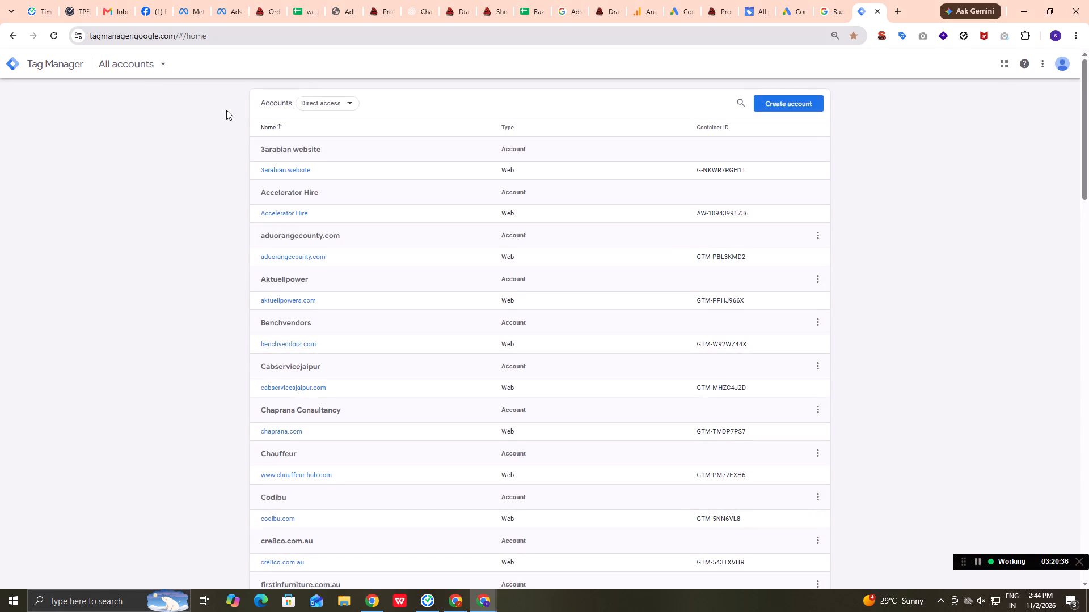
Open the razorbackdrains.au web container under the Razorback AU account.
{"action": "scroll", "coordinate": [231, 560], "scroll_direction": "down", "scroll_amount": 2}
{"action": "scroll", "coordinate": [250, 537], "scroll_direction": "up", "scroll_amount": 1}
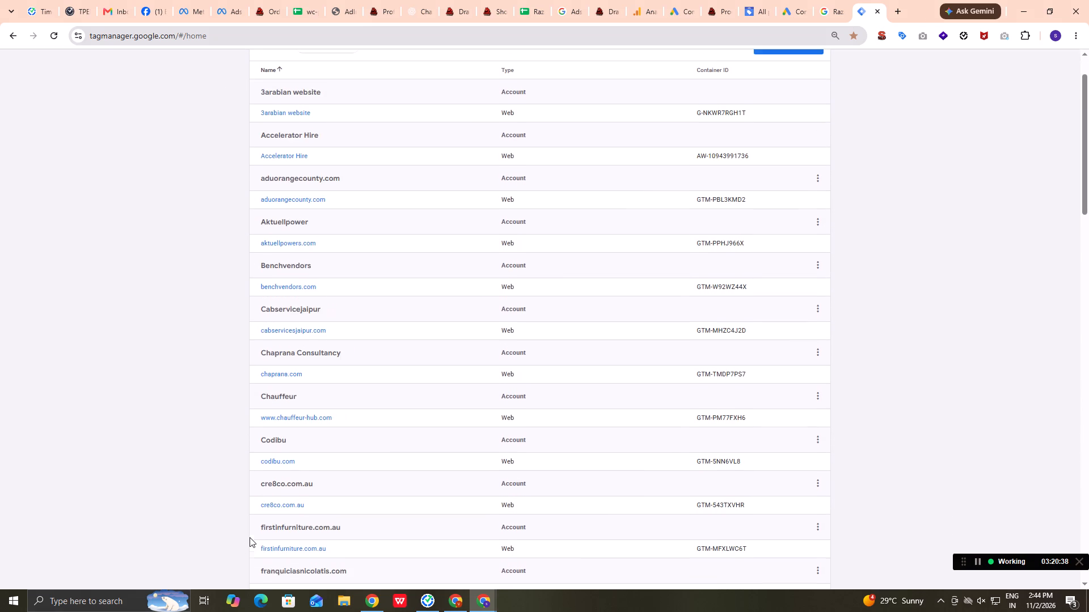
{"action": "scroll", "coordinate": [250, 537], "scroll_direction": "down", "scroll_amount": 8}
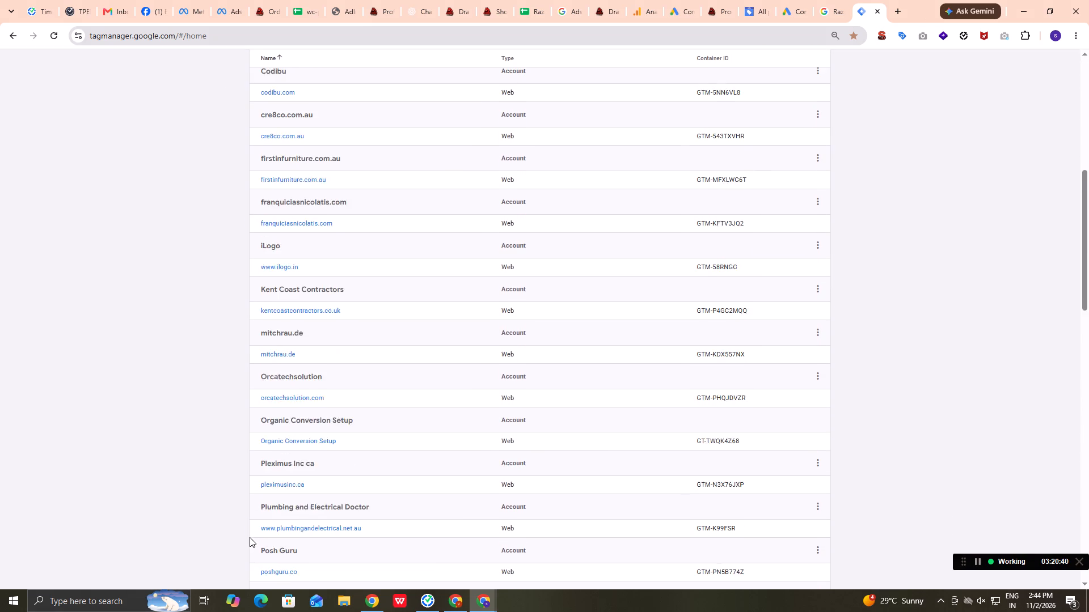
{"action": "scroll", "coordinate": [281, 455], "scroll_direction": "down", "scroll_amount": 2}
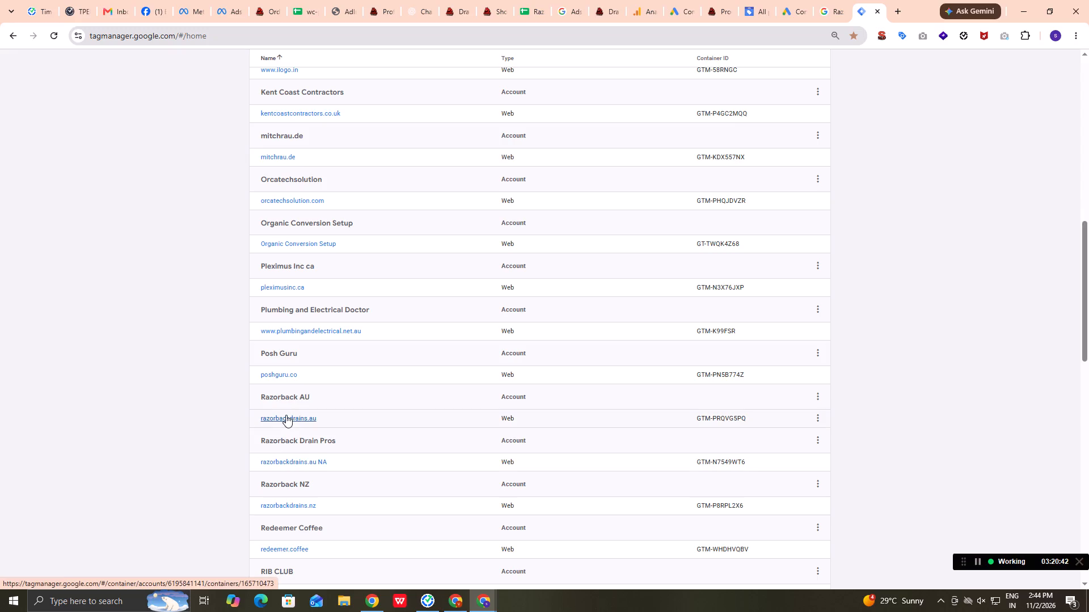
{"action": "left_click", "coordinate": [286, 415]}
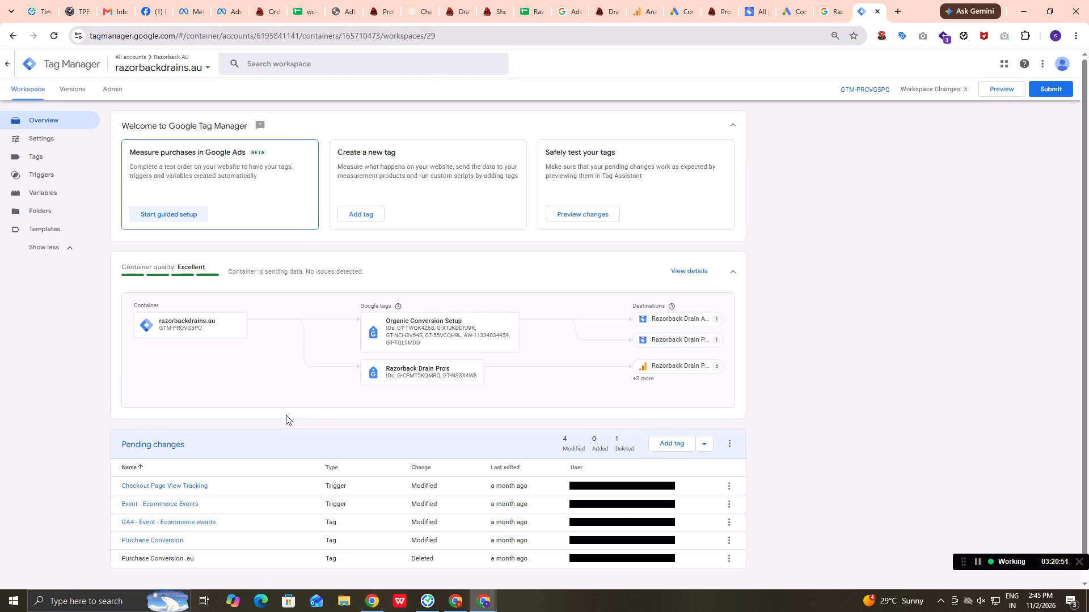
Review the container's overview, pending changes, tags and triggers.
{"action": "scroll", "coordinate": [286, 415], "scroll_direction": "down", "scroll_amount": 2}
{"action": "scroll", "coordinate": [286, 415], "scroll_direction": "up", "scroll_amount": 1}
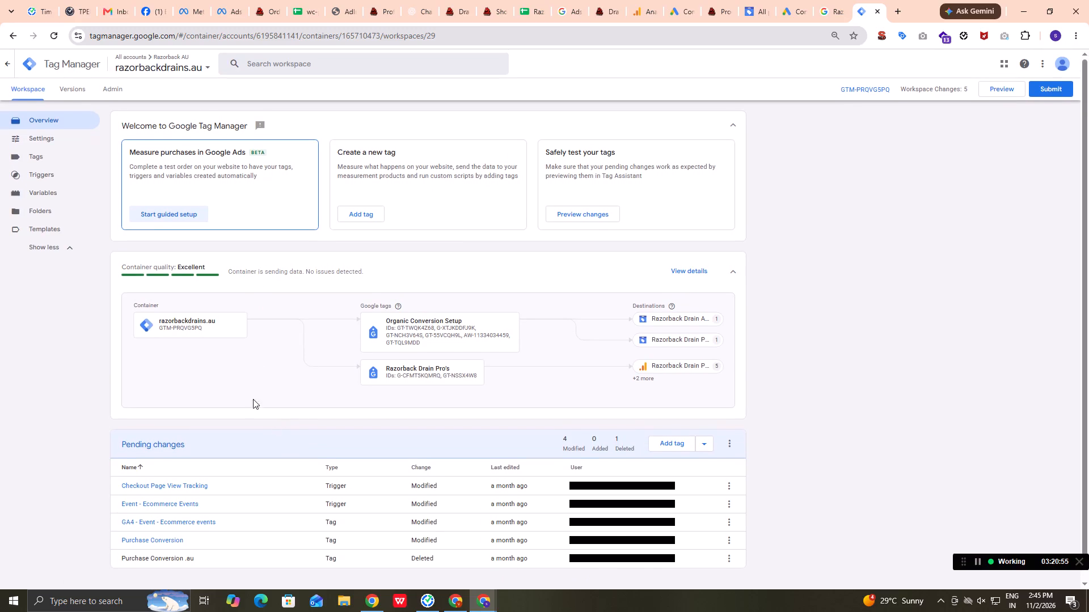
{"action": "left_click", "coordinate": [33, 150]}
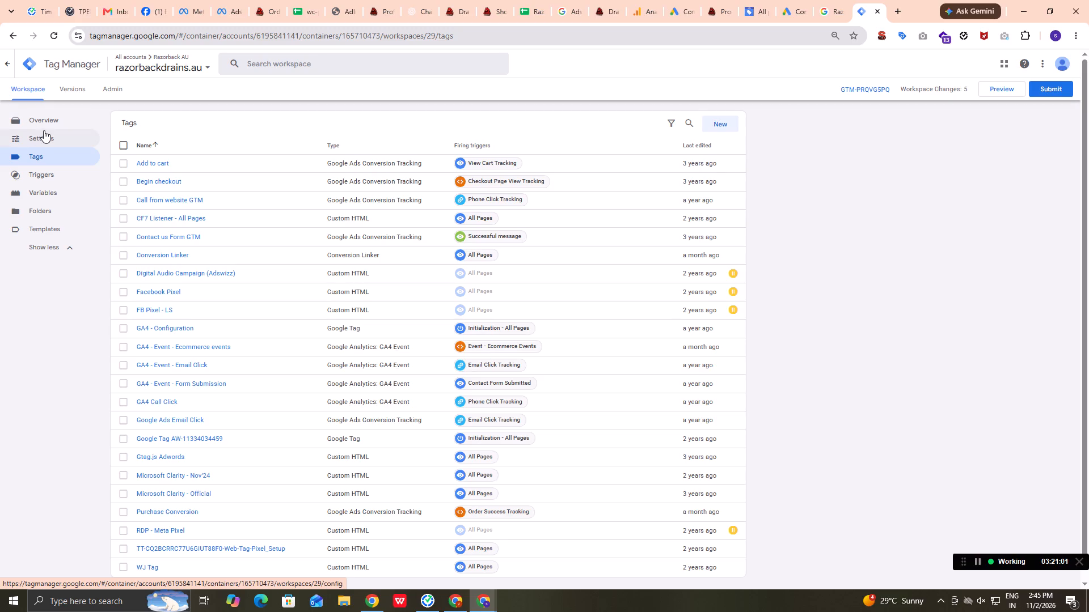
{"action": "left_click", "coordinate": [44, 130]}
{"action": "left_click", "coordinate": [61, 113]}
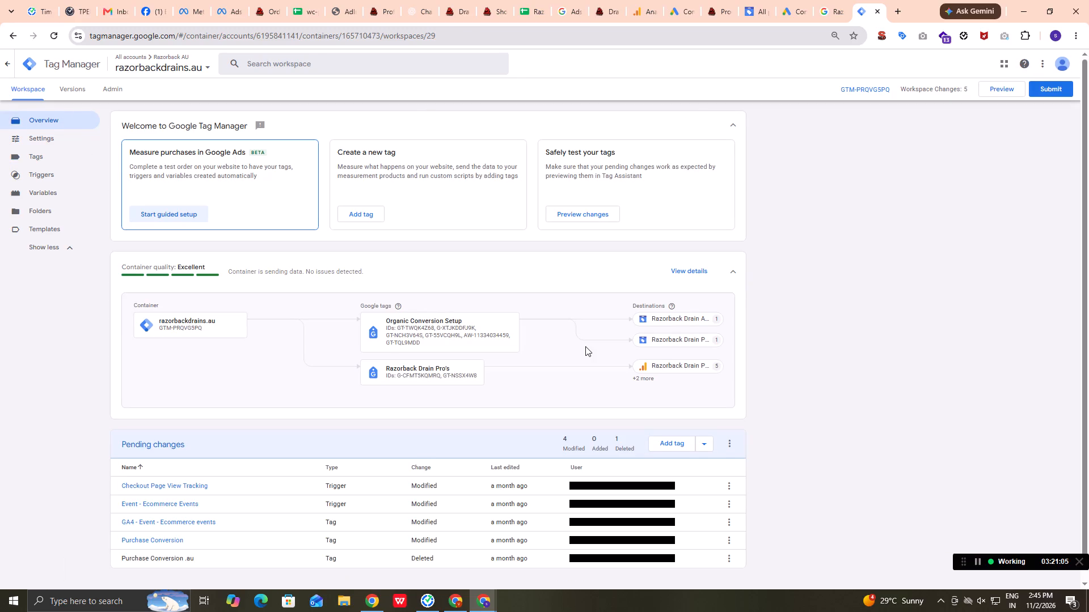
{"action": "scroll", "coordinate": [585, 346], "scroll_direction": "down", "scroll_amount": 1}
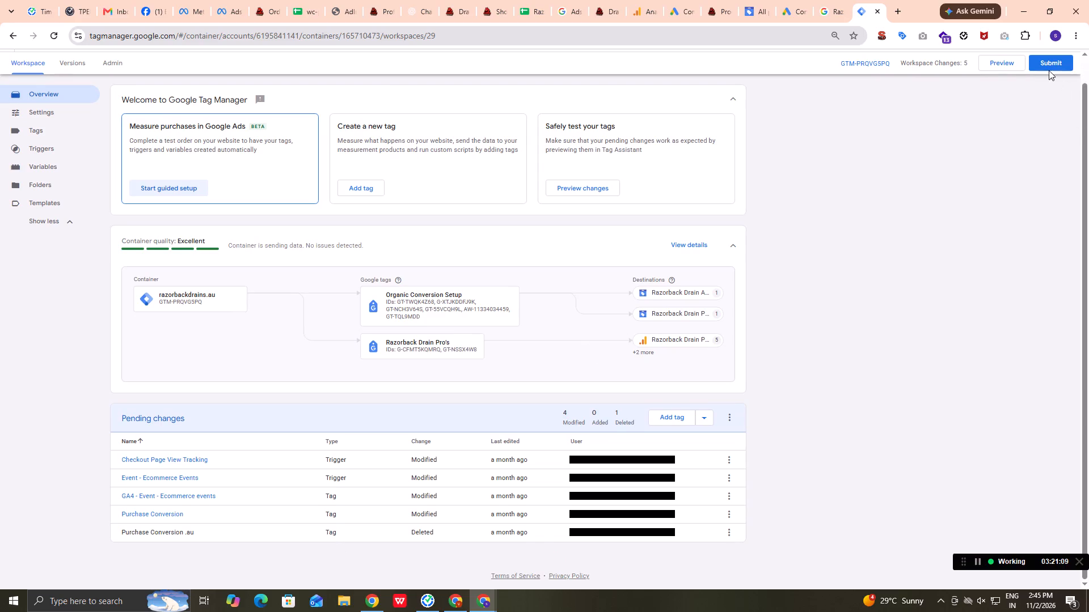
{"action": "left_click", "coordinate": [18, 148]}
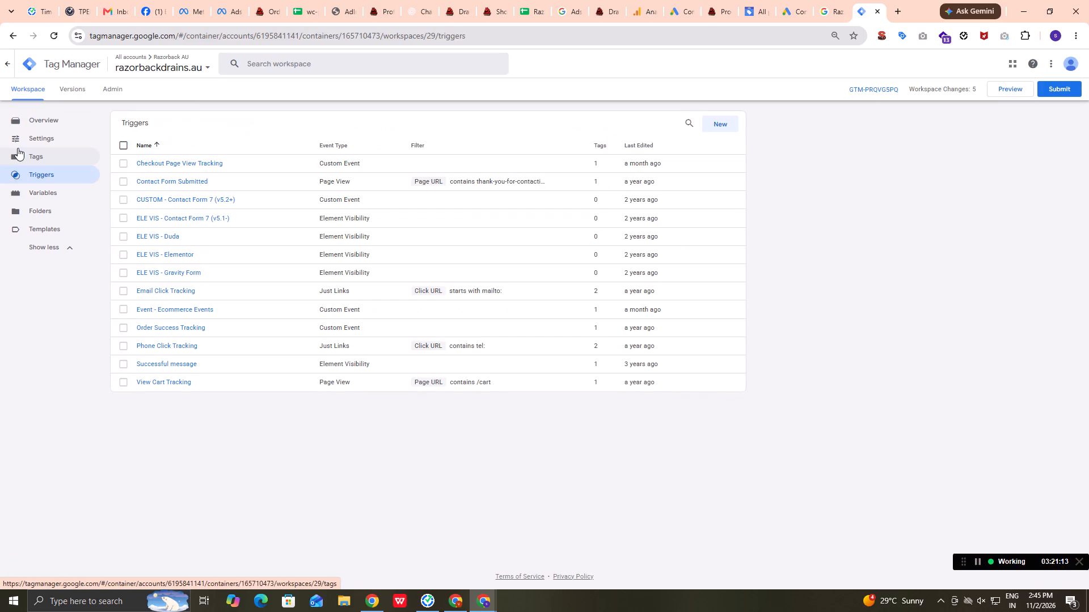
{"action": "left_click", "coordinate": [22, 147]}
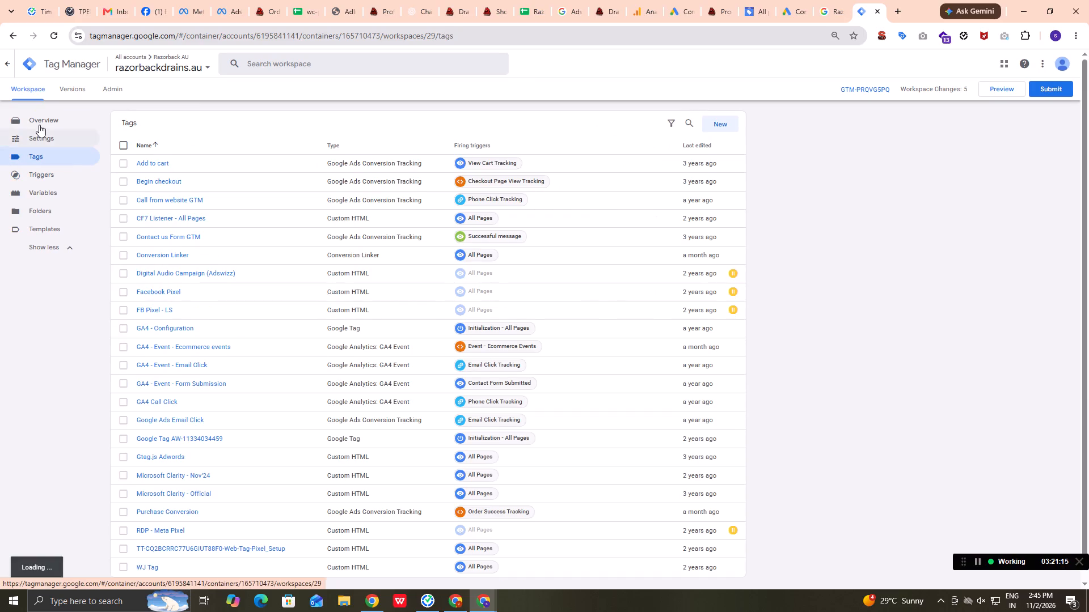
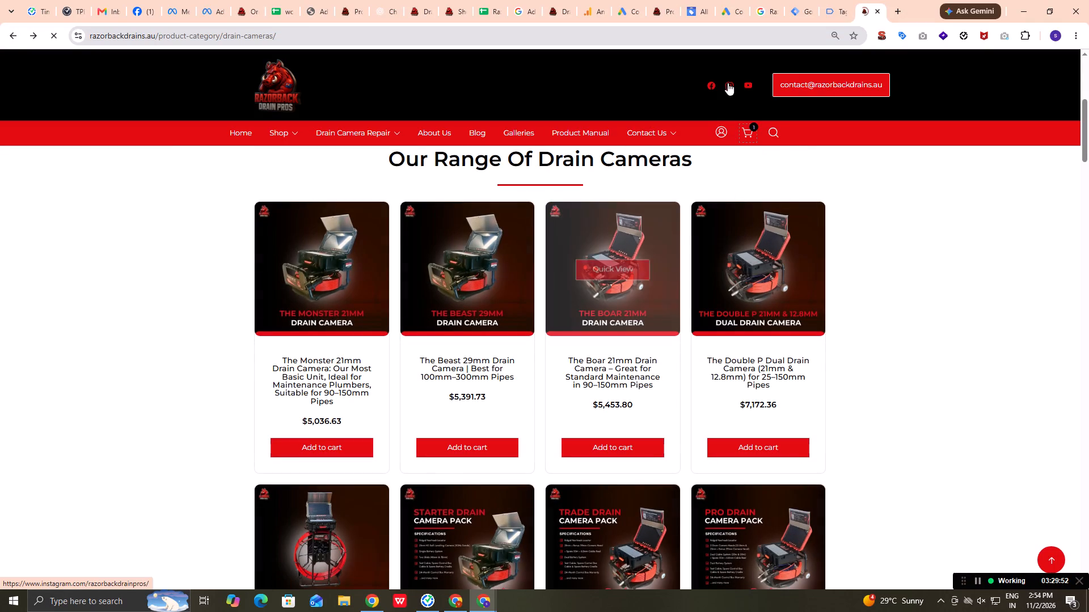
{"action": "left_click", "coordinate": [749, 125]}
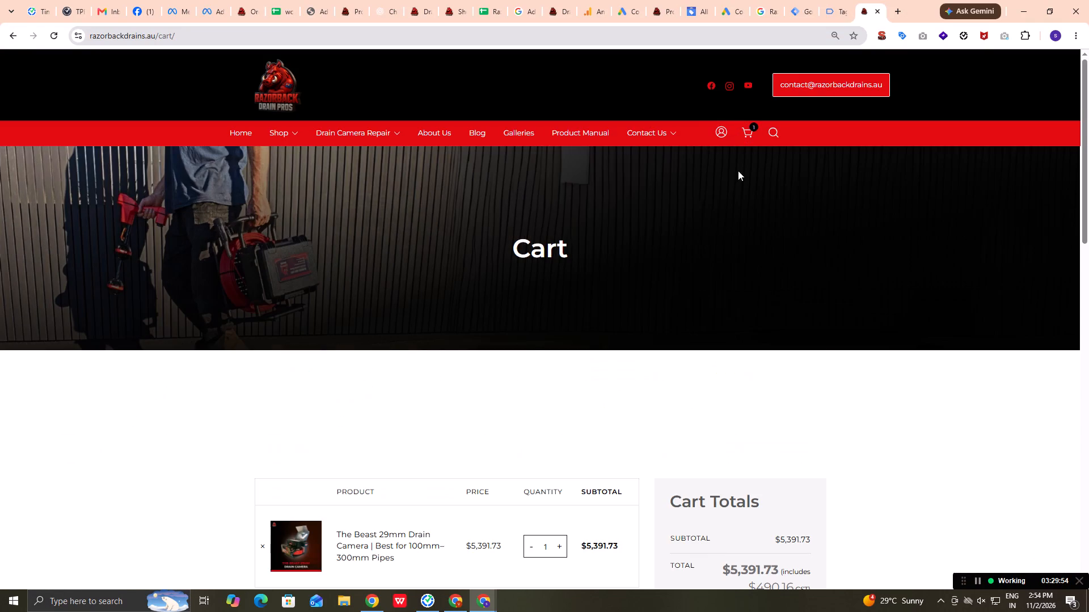
{"action": "left_click", "coordinate": [749, 131]}
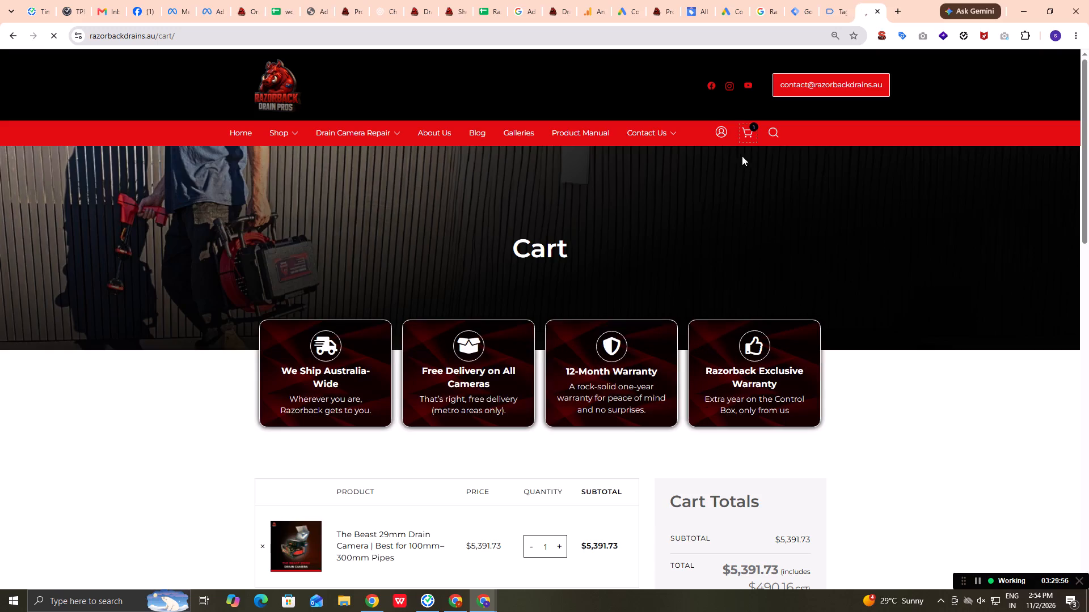
Switch to Tag Manager and review the razorbackdrains.au container's pending changes and its tags with their firing triggers.
{"action": "left_click", "coordinate": [808, 0]}
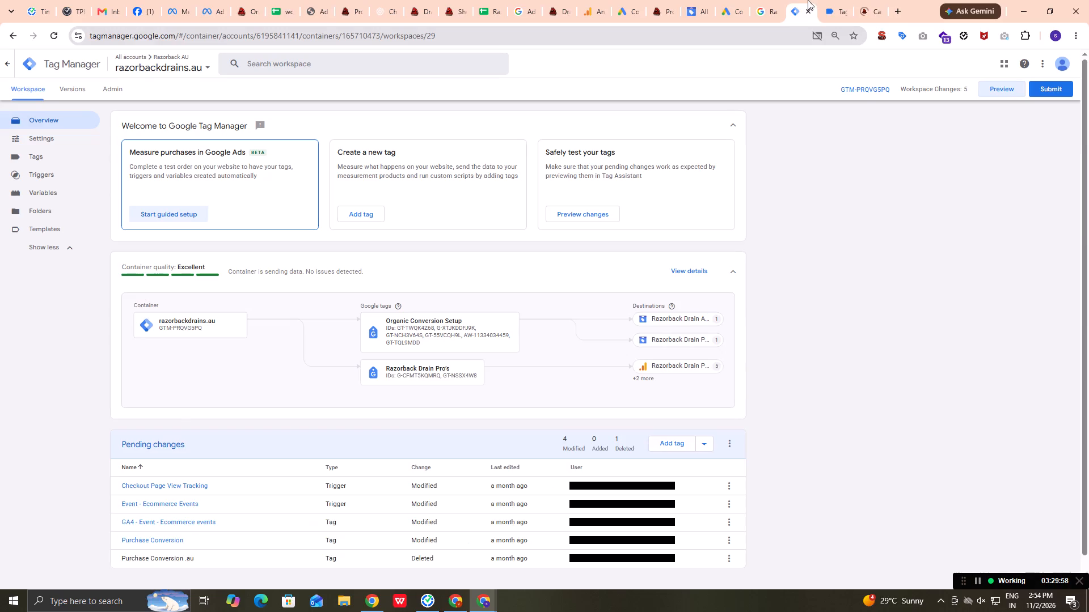
{"action": "scroll", "coordinate": [149, 463], "scroll_direction": "down", "scroll_amount": 3}
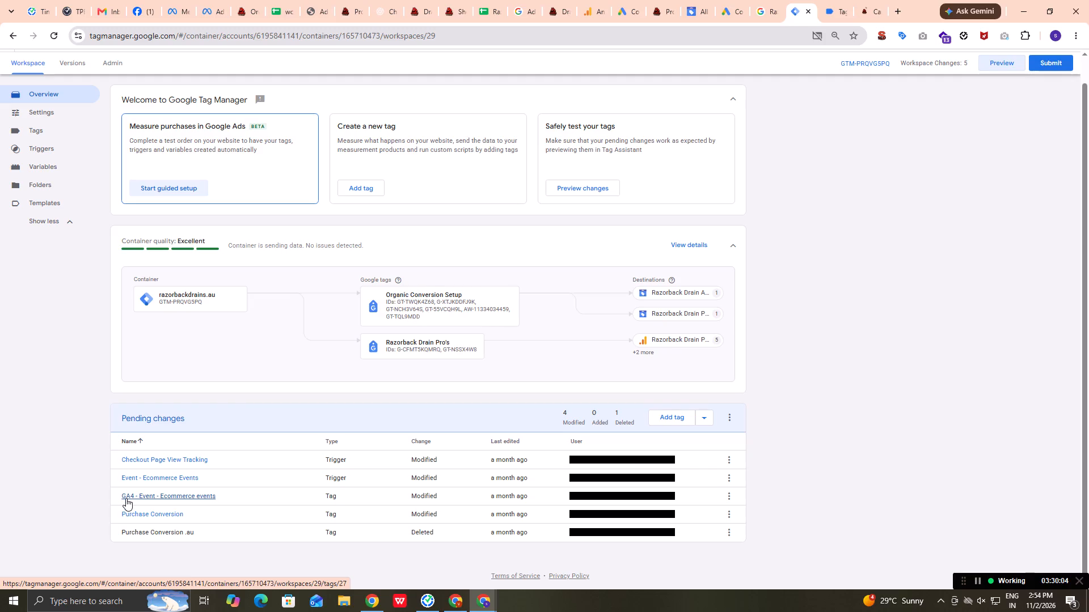
{"action": "left_click", "coordinate": [33, 133]}
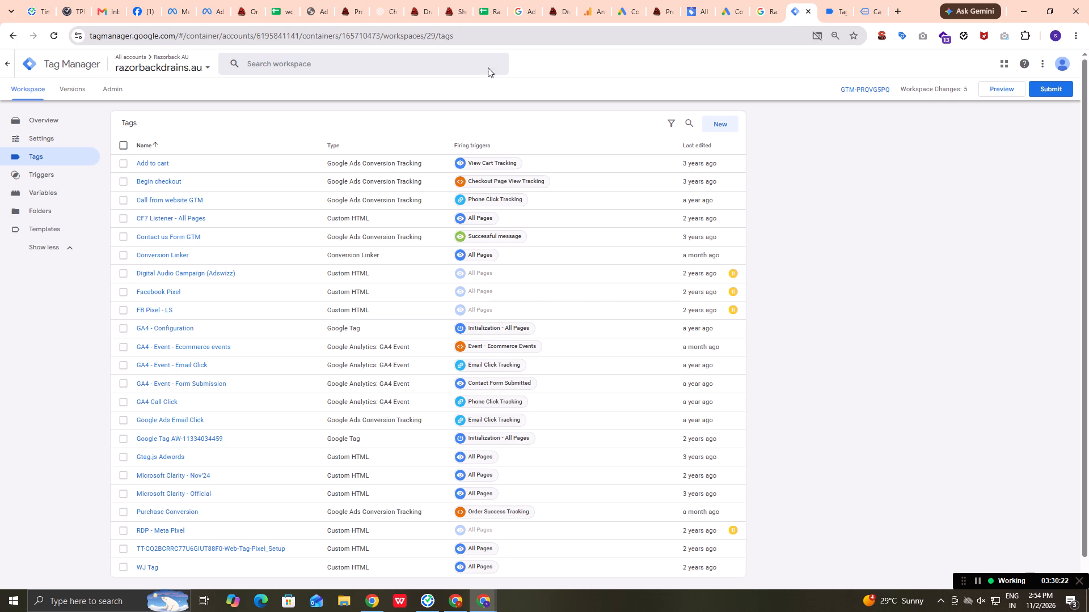
{"action": "scroll", "coordinate": [222, 355], "scroll_direction": "down", "scroll_amount": 1}
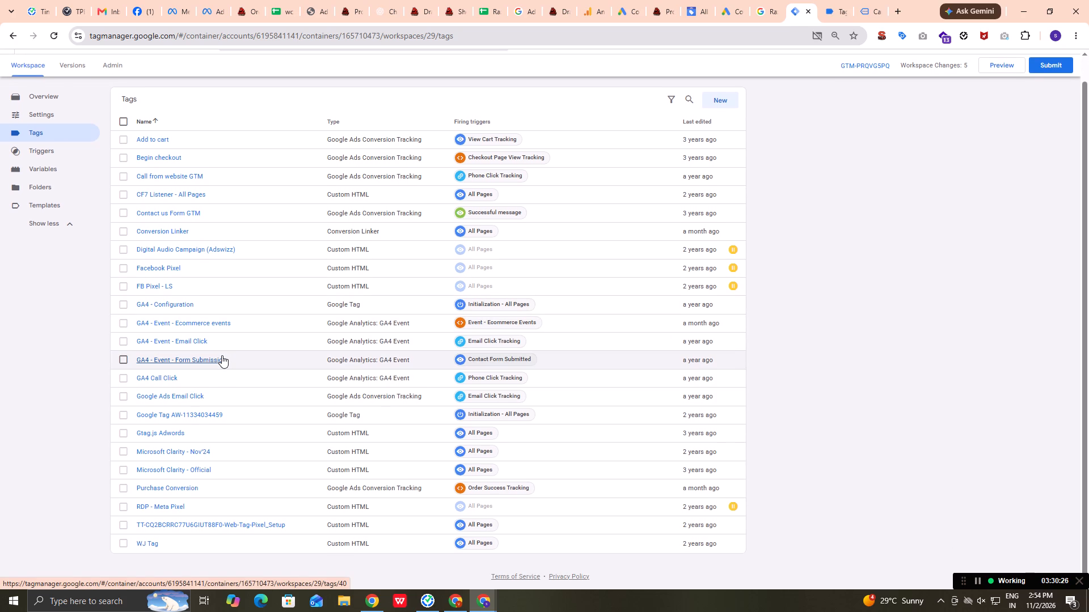
{"action": "scroll", "coordinate": [222, 355], "scroll_direction": "down", "scroll_amount": 2}
{"action": "scroll", "coordinate": [222, 355], "scroll_direction": "up", "scroll_amount": 1}
{"action": "scroll", "coordinate": [222, 355], "scroll_direction": "down", "scroll_amount": 1}
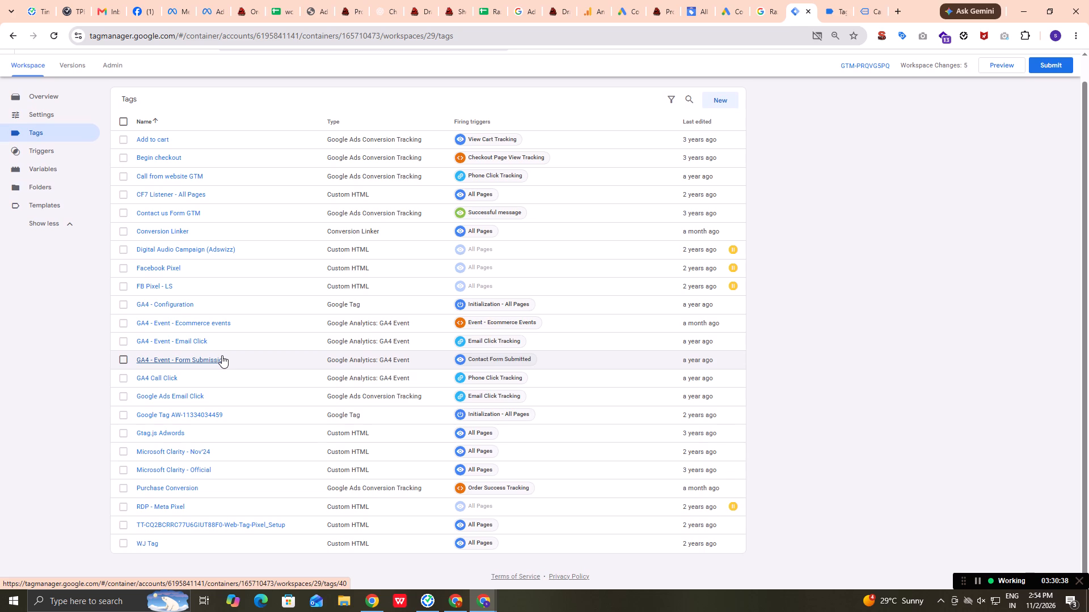
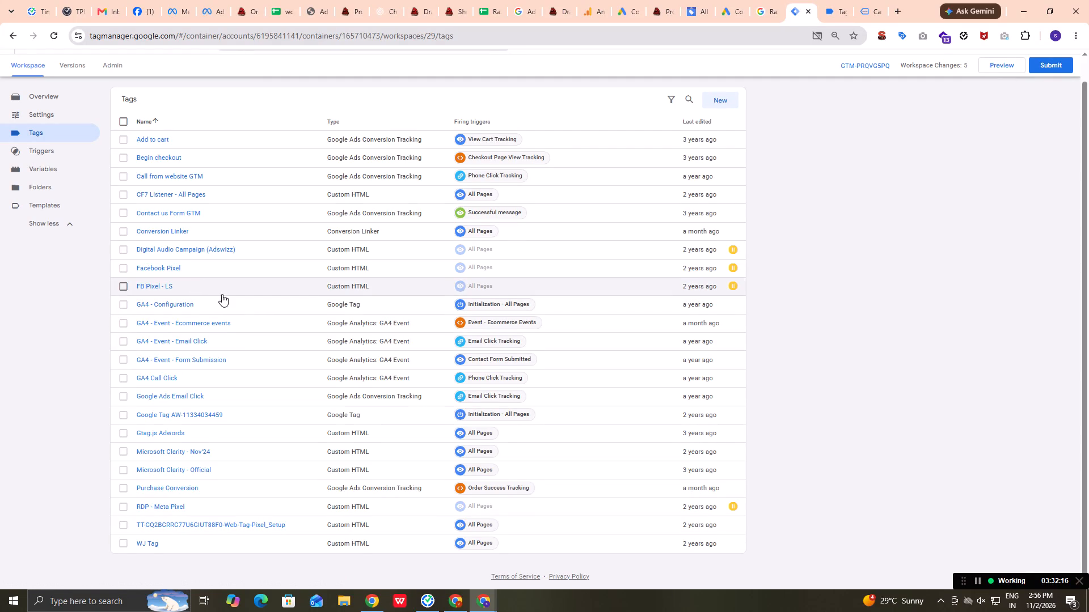
{"action": "scroll", "coordinate": [196, 426], "scroll_direction": "up", "scroll_amount": 3}
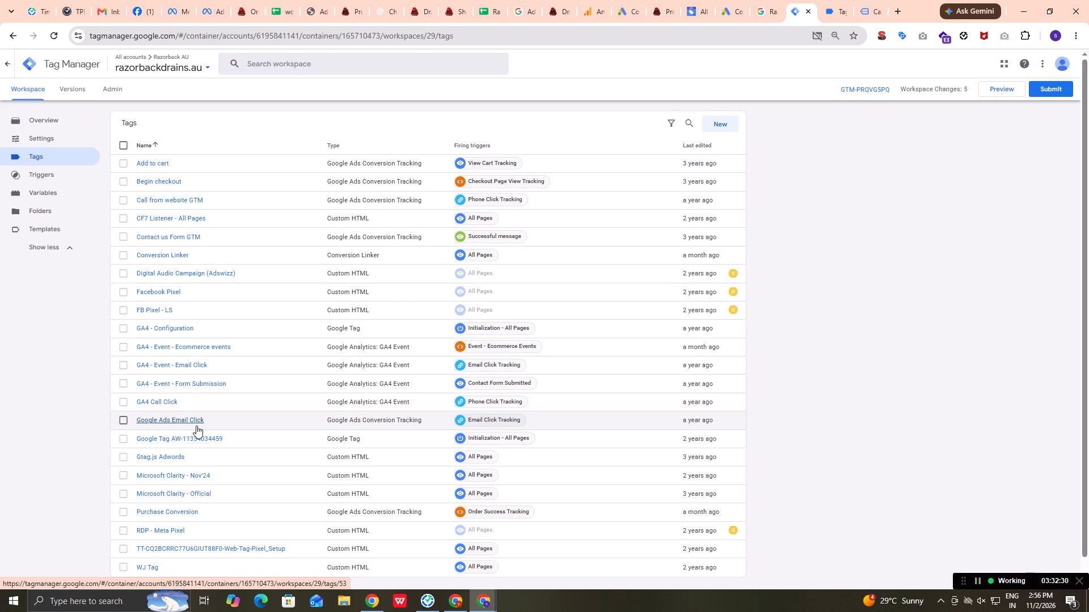
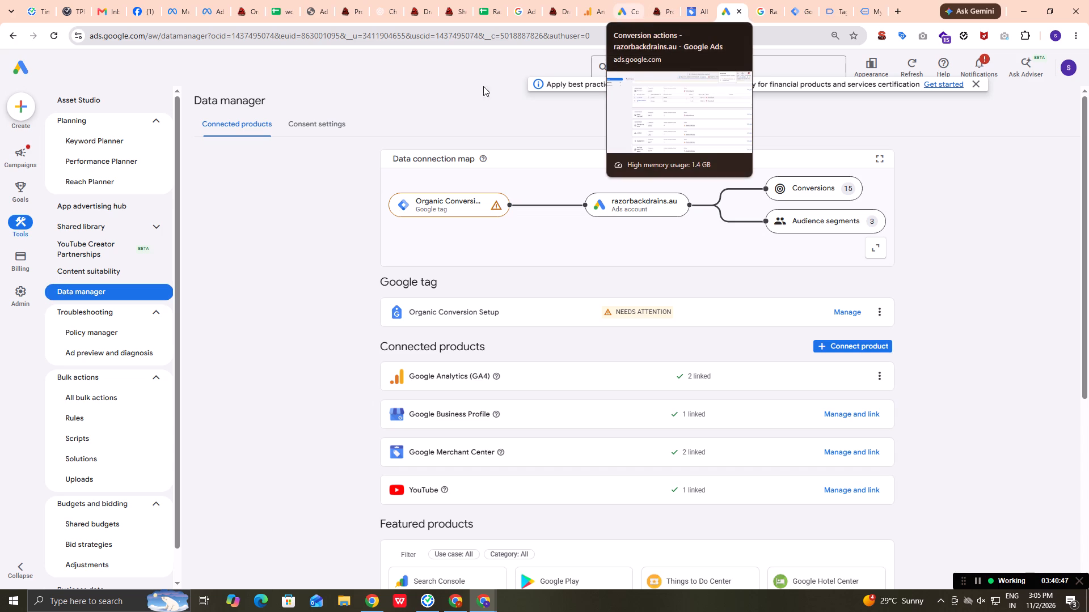
{"action": "left_click", "coordinate": [16, 197]}
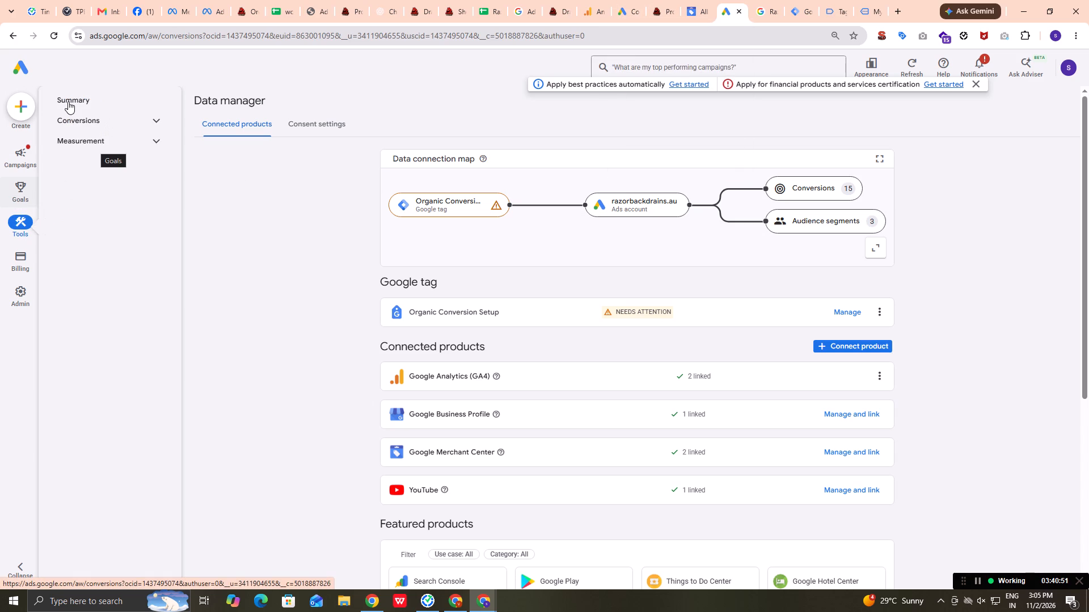
{"action": "left_click", "coordinate": [82, 99]}
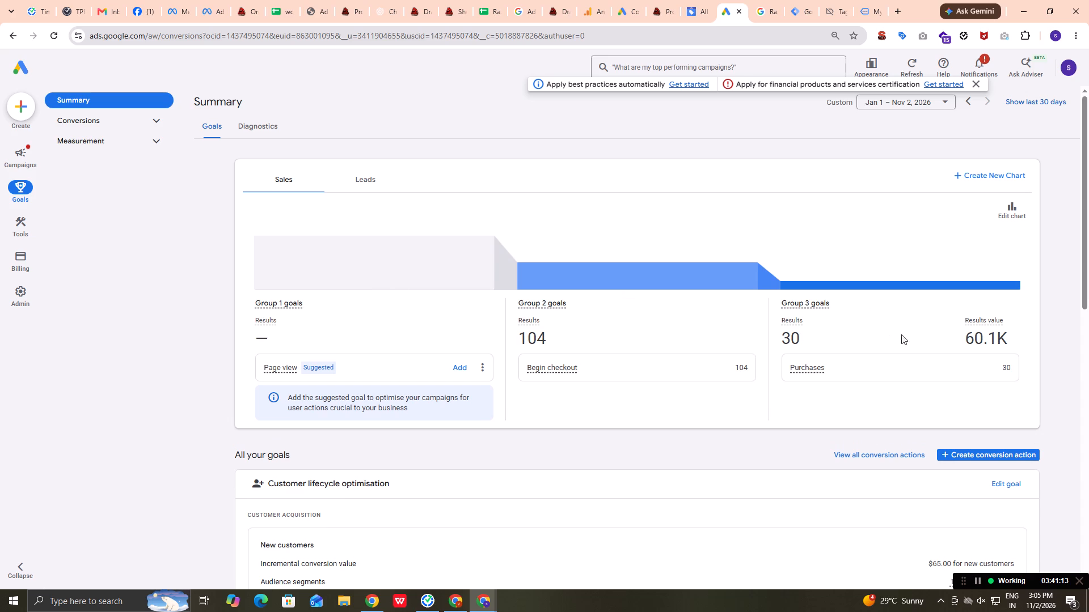
Expand the Begin checkout and Submit lead form goals to examine the status of their conversion actions.
{"action": "scroll", "coordinate": [1003, 485], "scroll_direction": "down", "scroll_amount": 3}
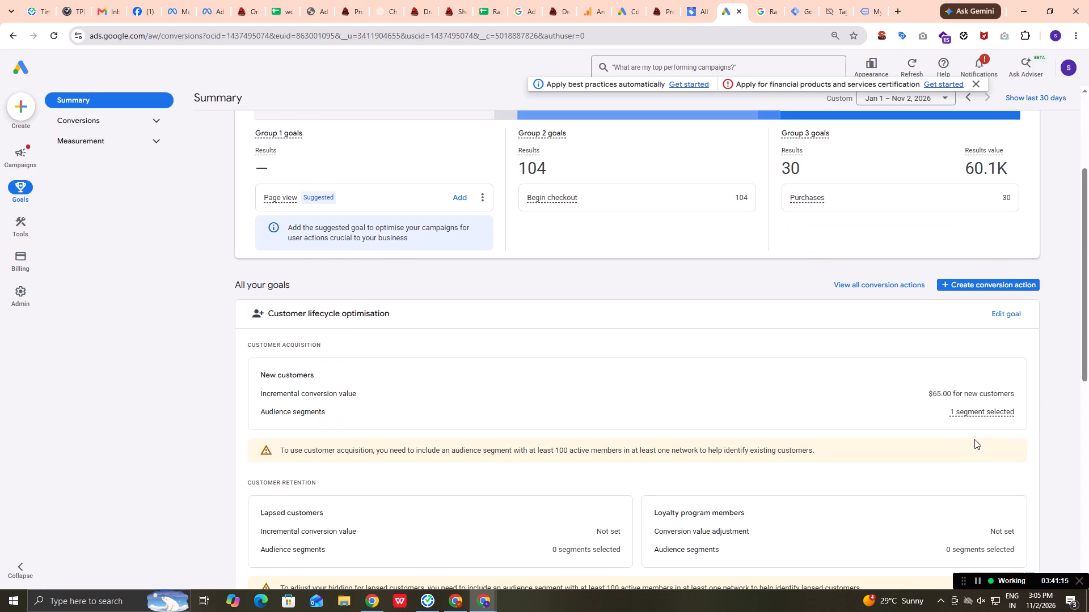
{"action": "scroll", "coordinate": [974, 439], "scroll_direction": "down", "scroll_amount": 5}
{"action": "scroll", "coordinate": [726, 436], "scroll_direction": "down", "scroll_amount": 3}
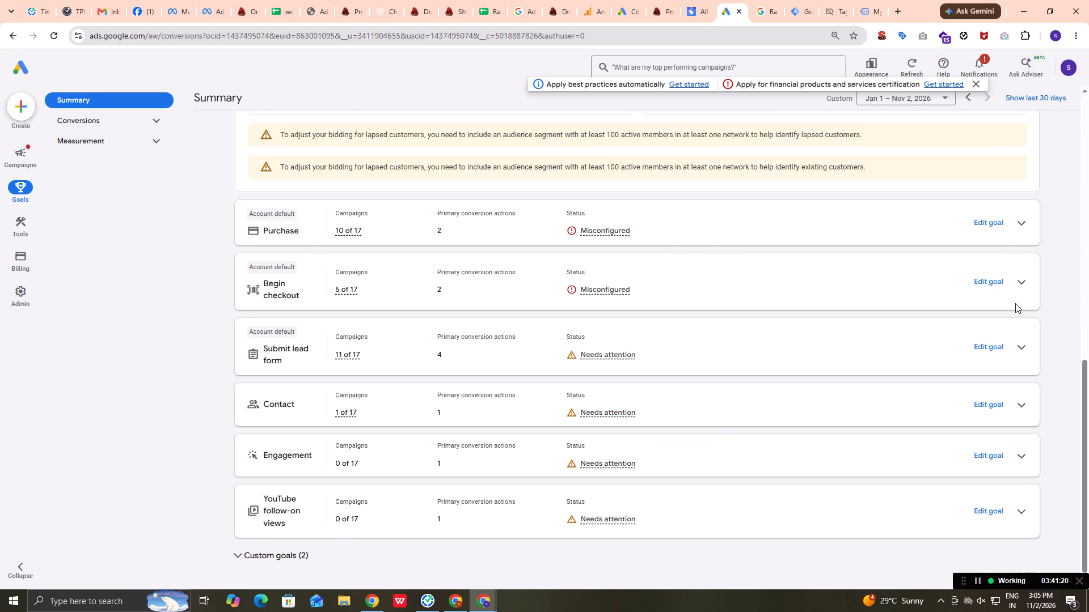
{"action": "left_click", "coordinate": [1019, 282]}
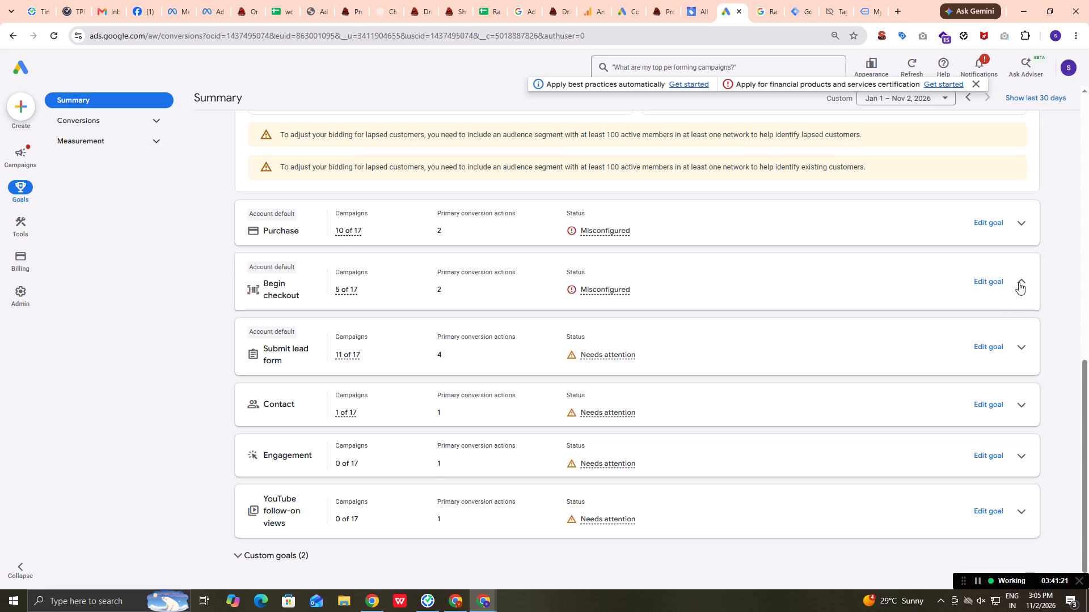
{"action": "scroll", "coordinate": [1003, 376], "scroll_direction": "down", "scroll_amount": 2}
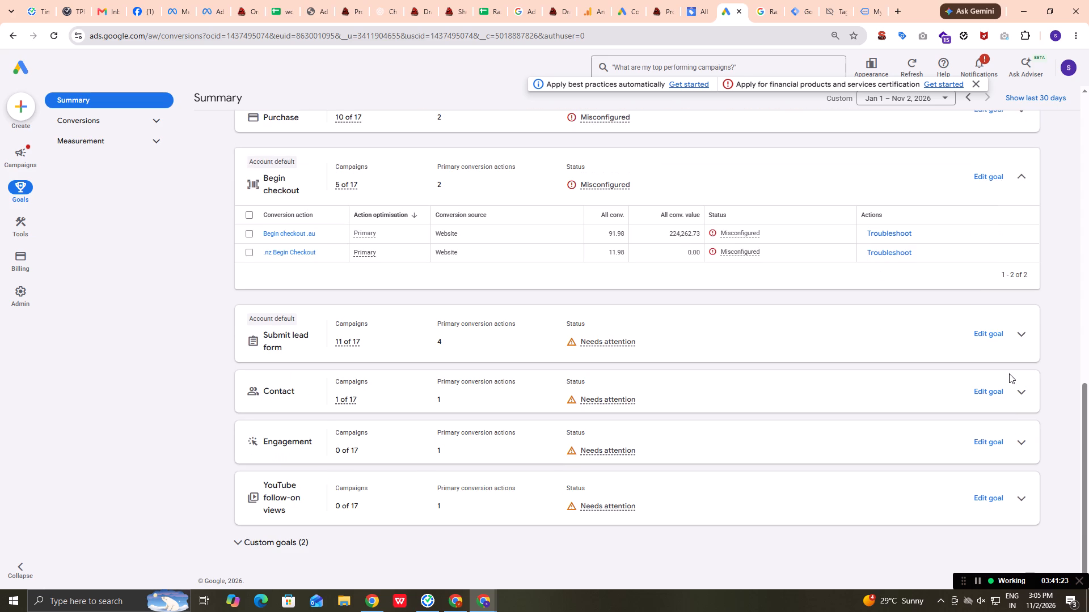
{"action": "left_click", "coordinate": [1019, 331]}
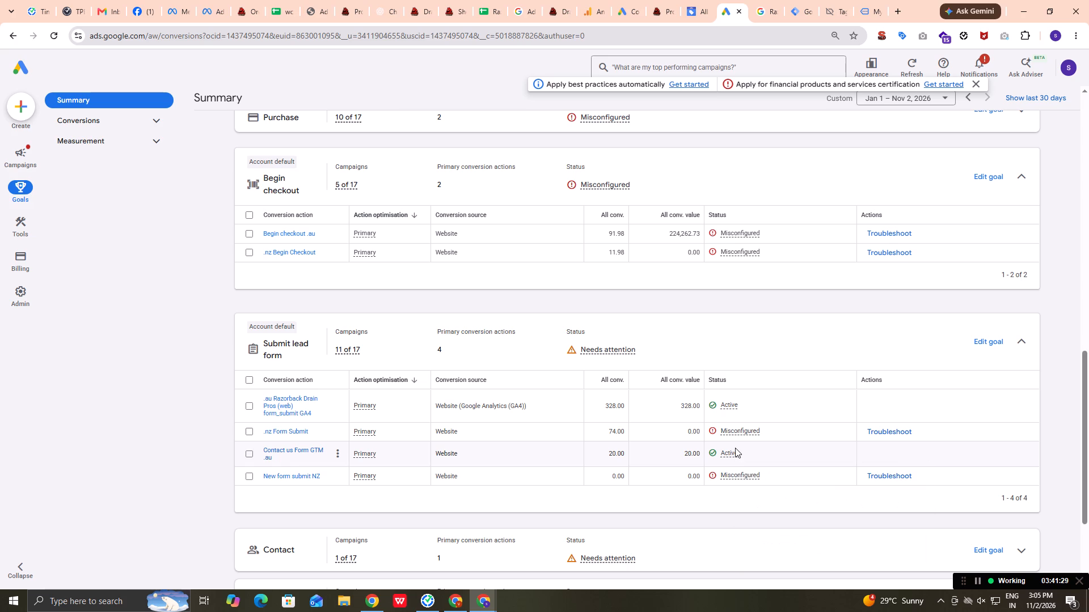
{"action": "left_click", "coordinate": [890, 431]}
{"action": "left_click", "coordinate": [683, 414]}
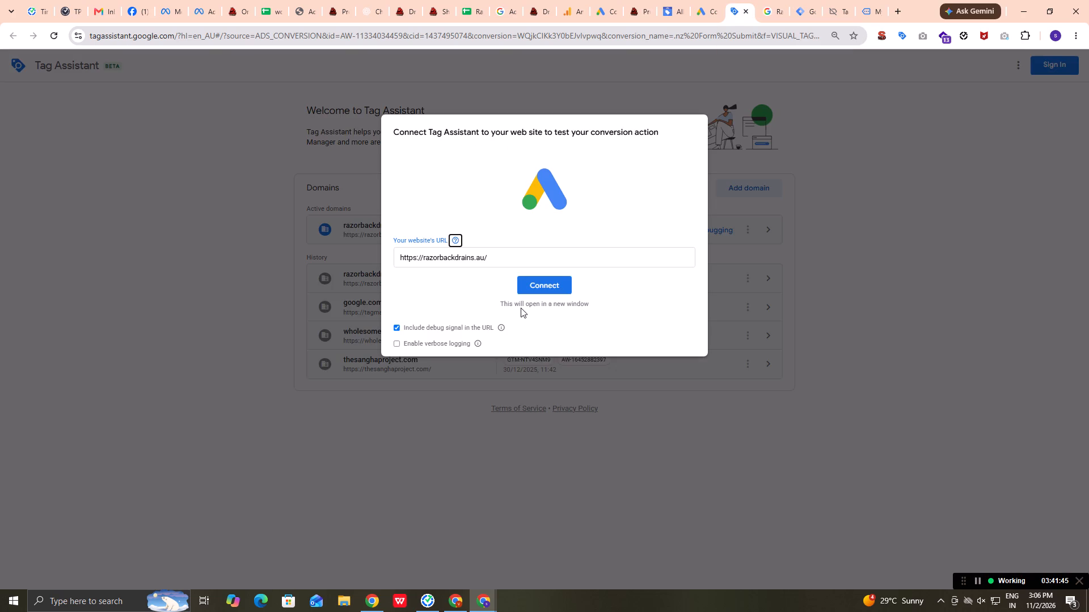
{"action": "left_click", "coordinate": [550, 291]}
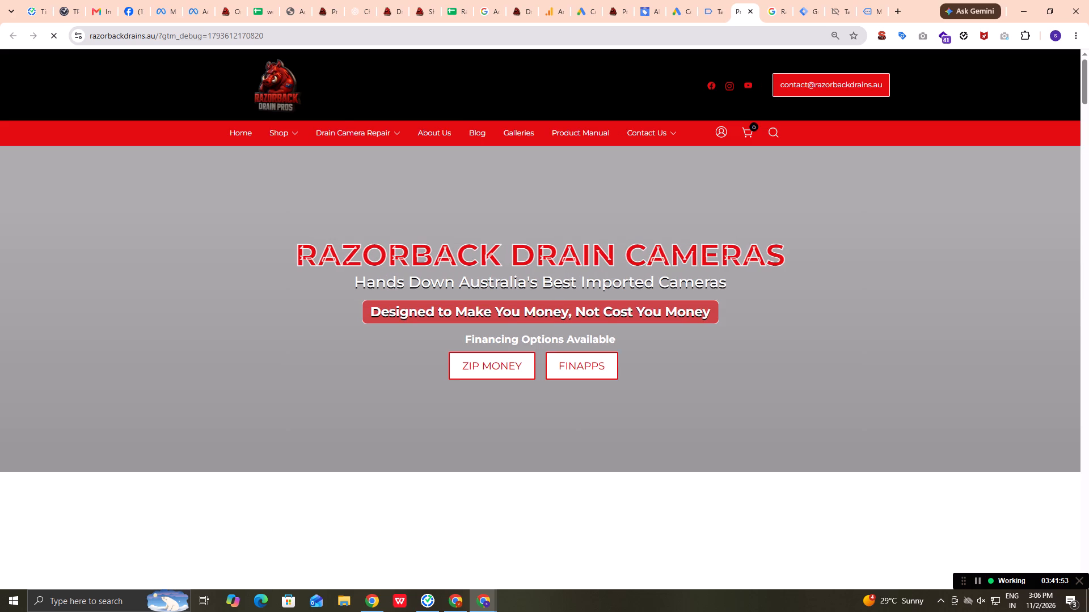
{"action": "left_click", "coordinate": [720, 7]}
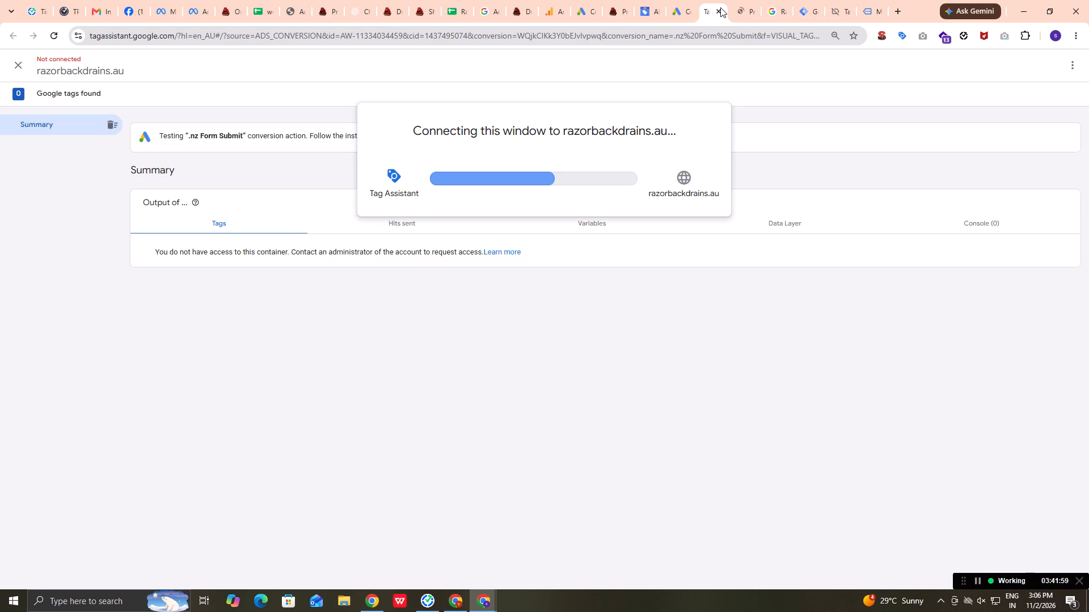
{"action": "left_click", "coordinate": [740, 9]}
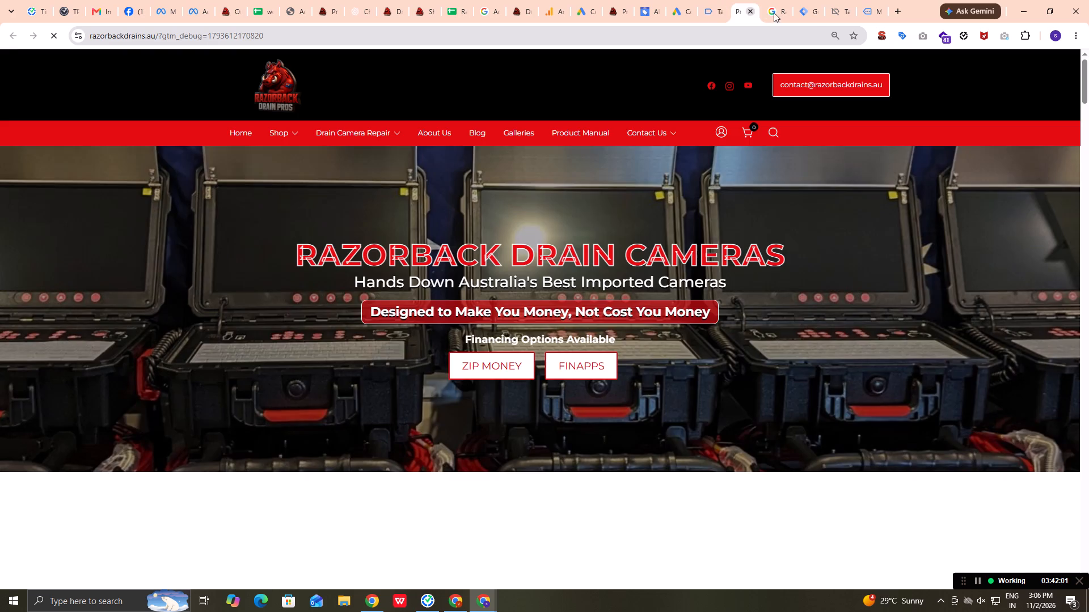
Close the razorbackdrains.au test page and the Tag Assistant tab opened for the .nz Form Submit conversion test.
{"action": "left_click", "coordinate": [752, 10]}
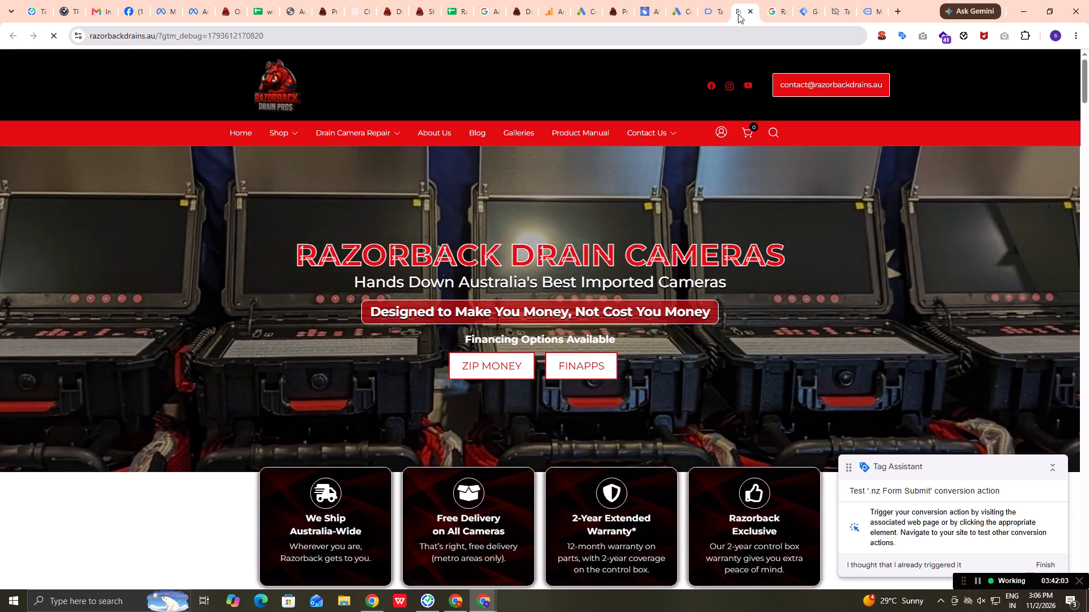
{"action": "left_click", "coordinate": [720, 9]}
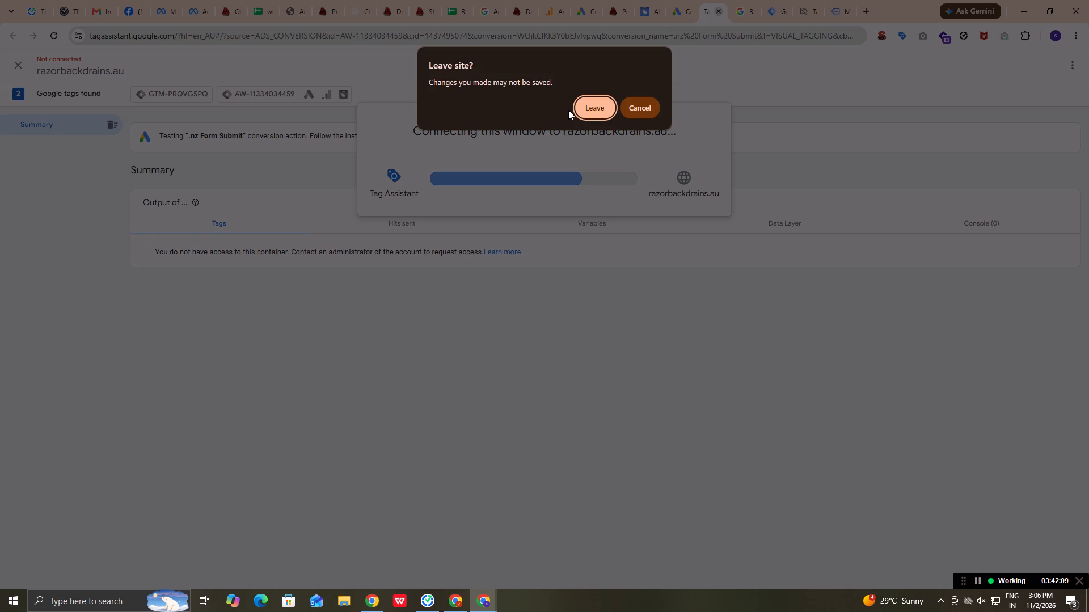
{"action": "left_click", "coordinate": [636, 103]}
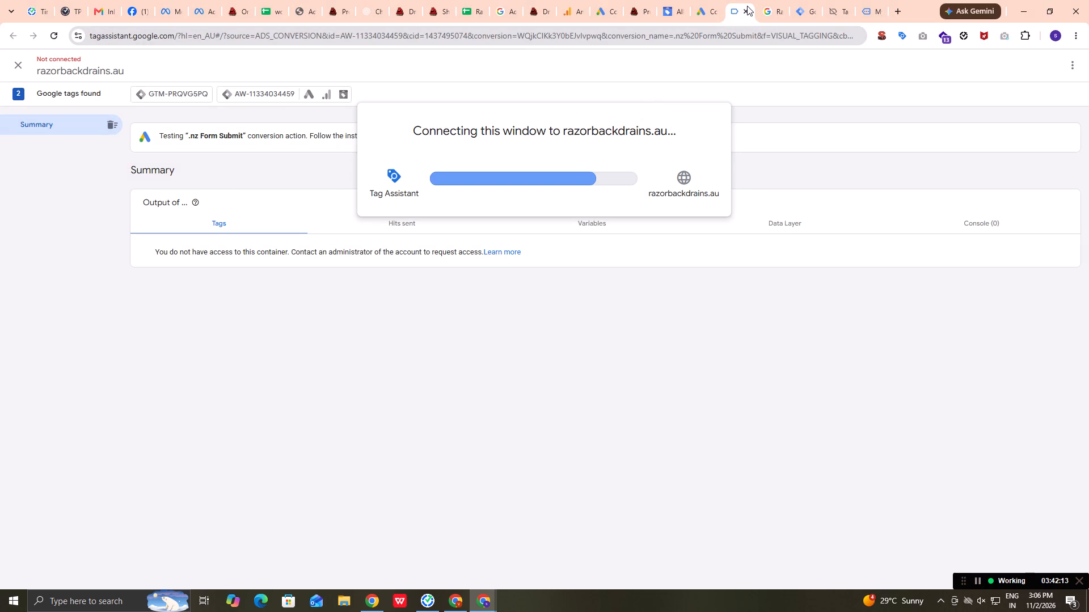
{"action": "left_click", "coordinate": [746, 12]}
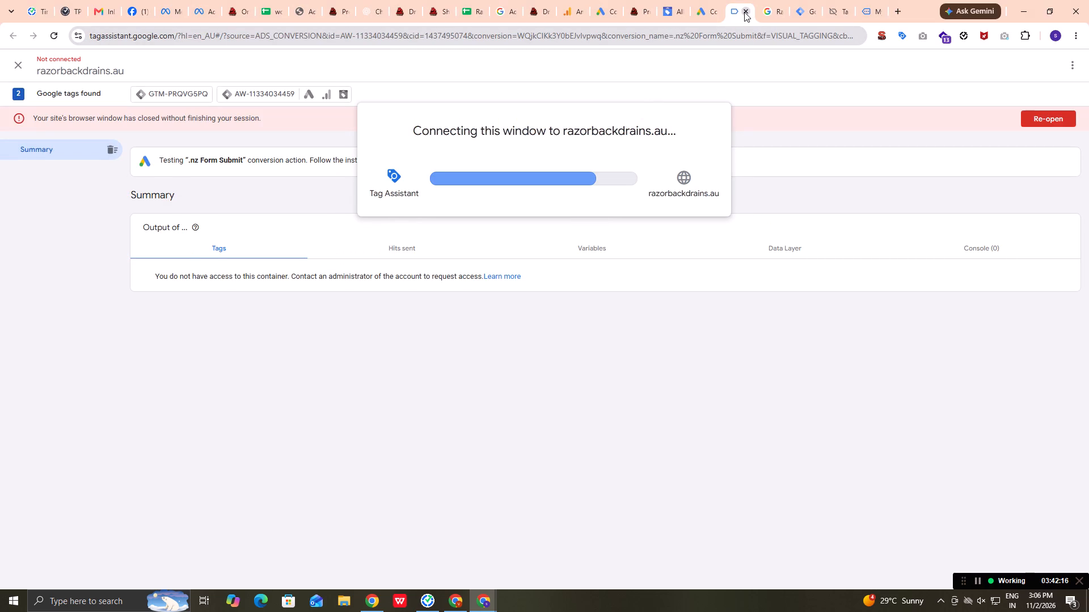
{"action": "left_click", "coordinate": [746, 11]}
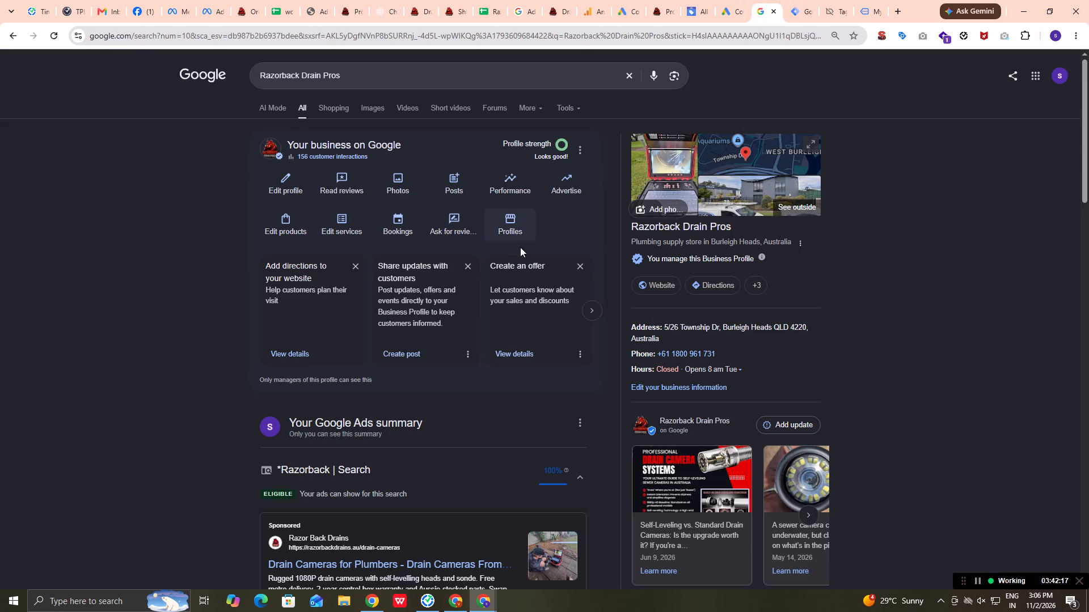
{"action": "left_click", "coordinate": [744, 0]}
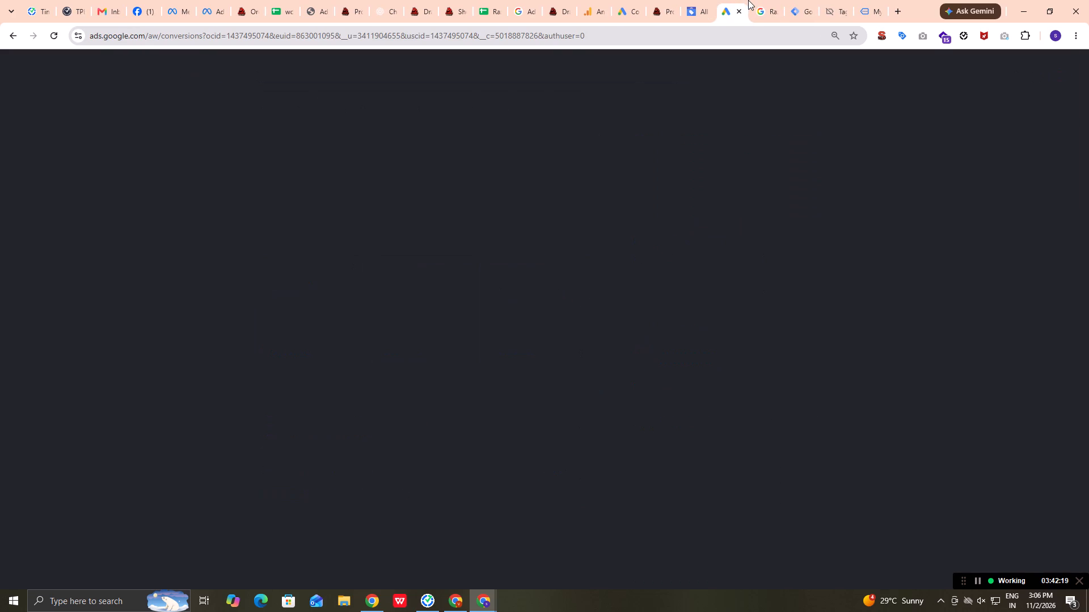
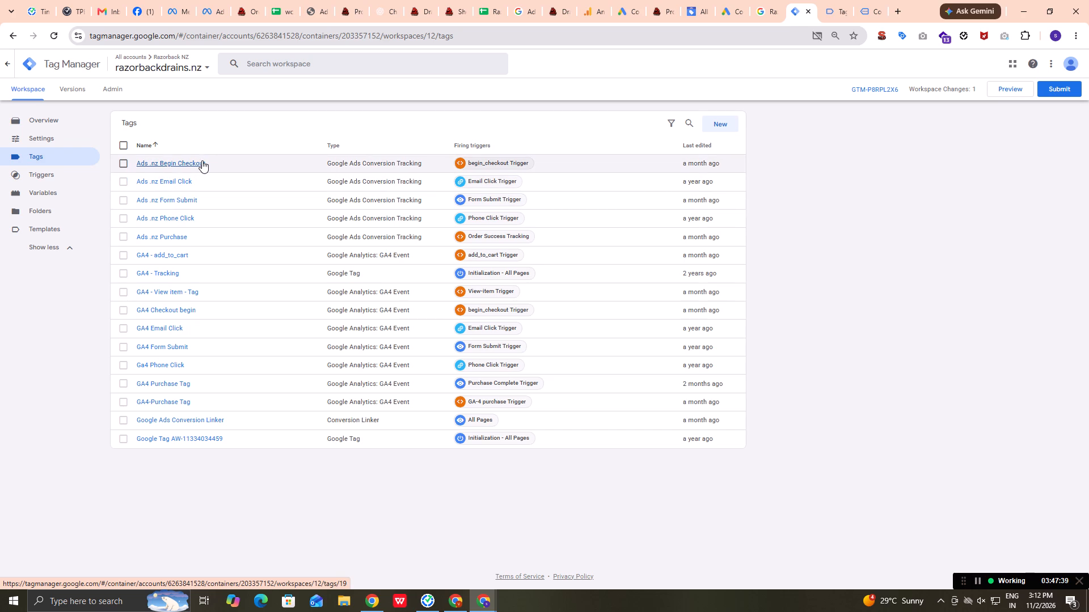
{"action": "left_click", "coordinate": [188, 198]}
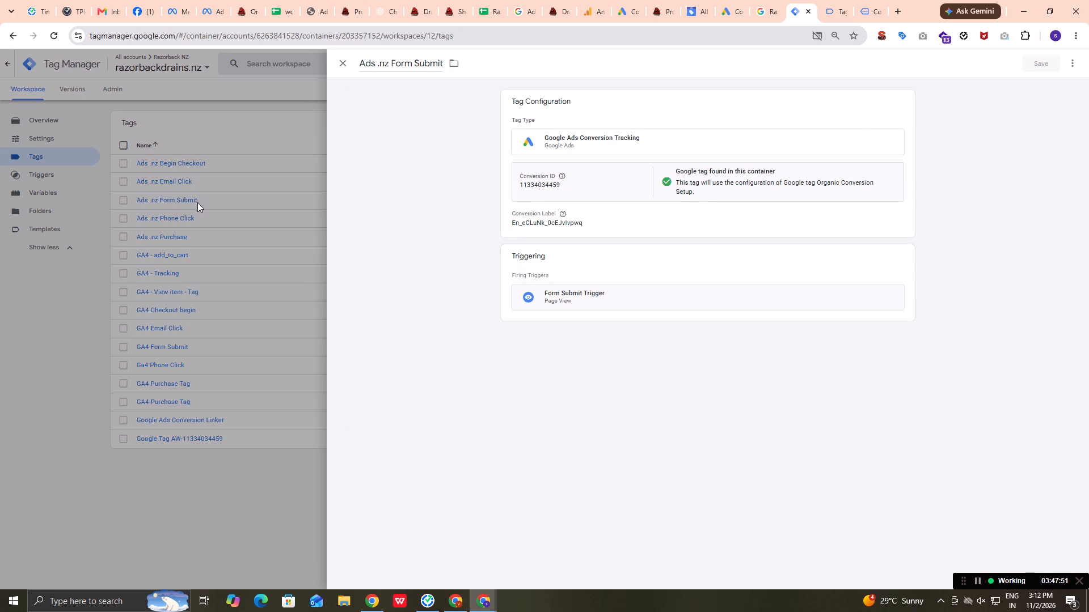
{"action": "left_click", "coordinate": [555, 220]}
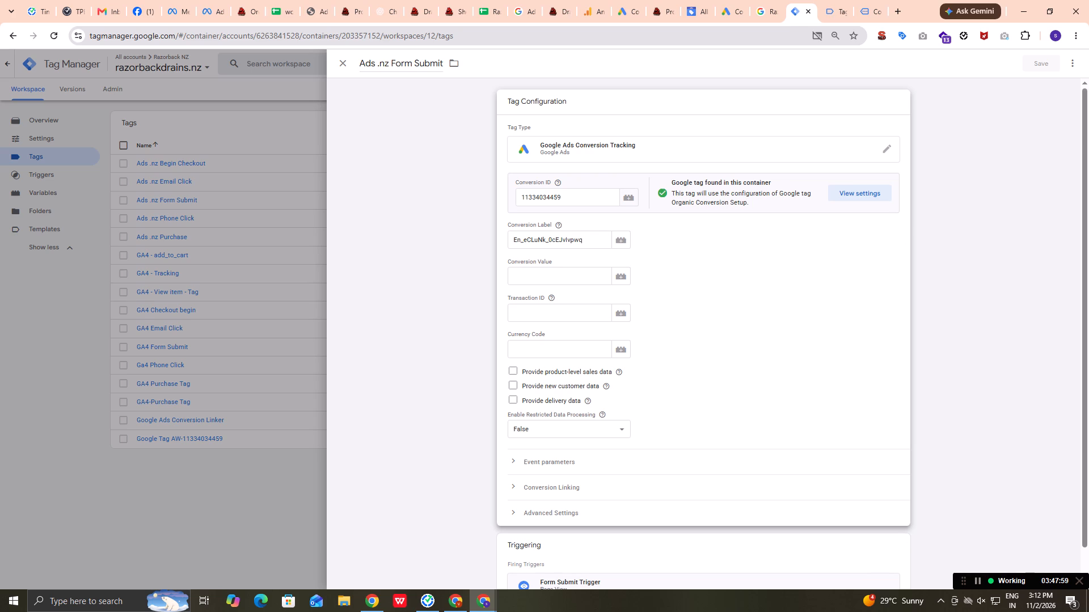
Switch to Google Ads and review the settings of the .au Razorback Drain Pros (web) form_submit GA4 conversion action.
{"action": "left_click", "coordinate": [733, 4]}
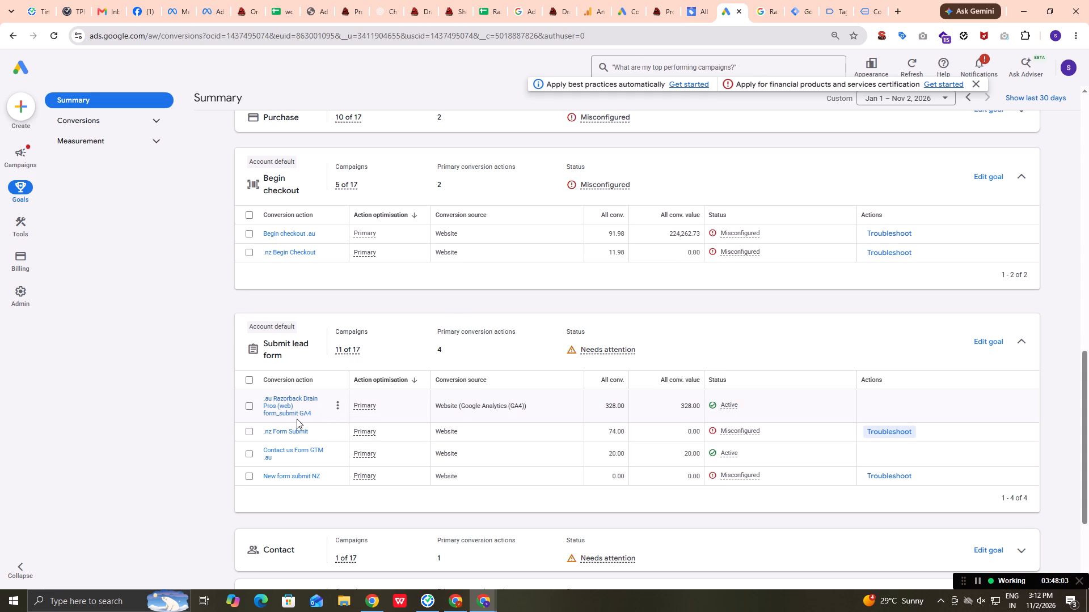
{"action": "scroll", "coordinate": [298, 418], "scroll_direction": "down", "scroll_amount": 1}
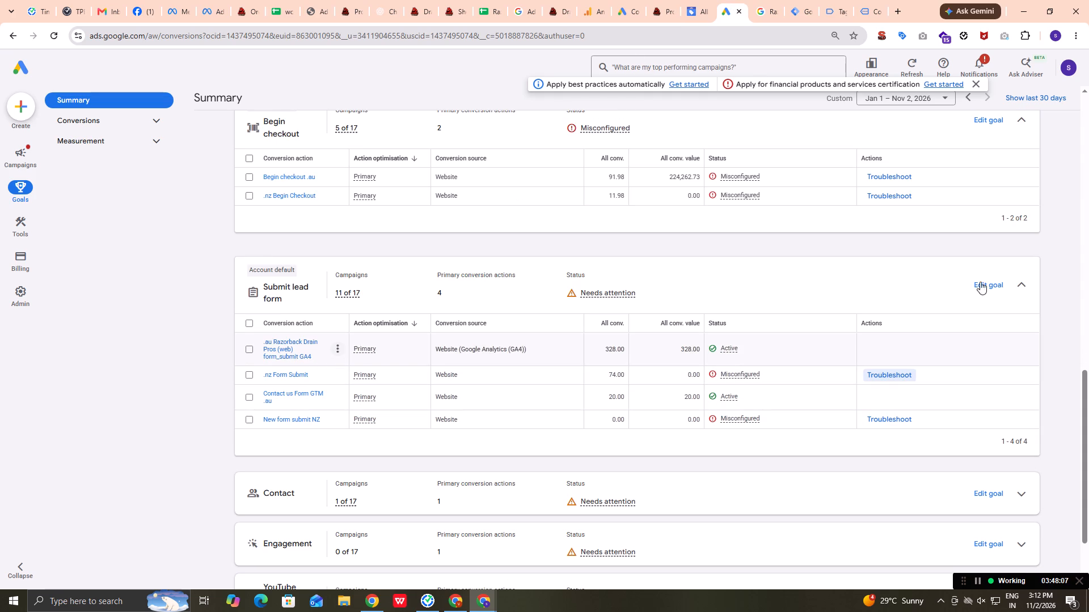
{"action": "left_click", "coordinate": [302, 347]}
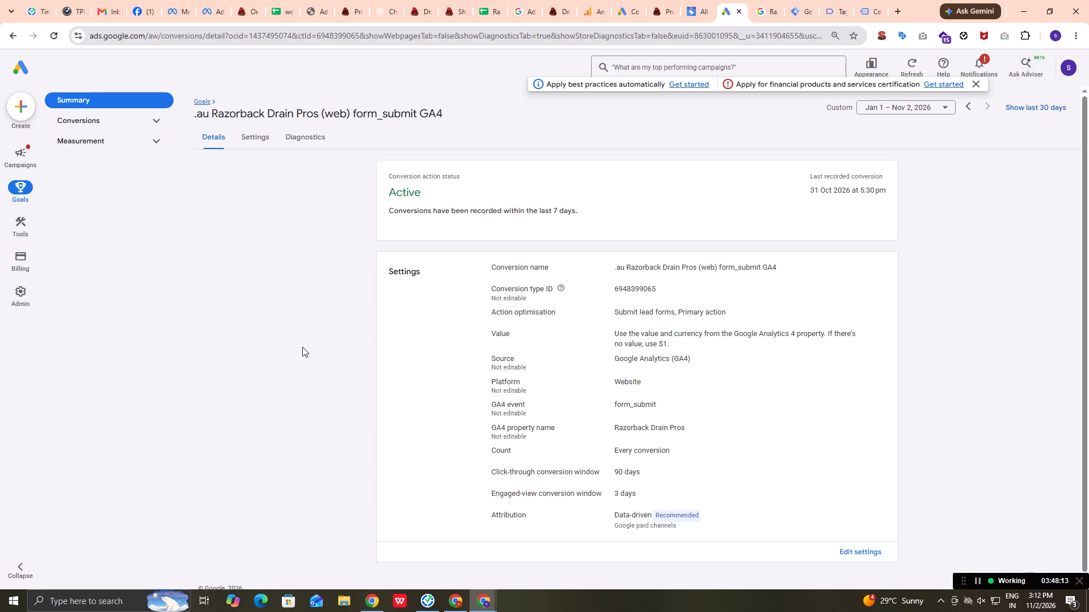
{"action": "scroll", "coordinate": [776, 499], "scroll_direction": "down", "scroll_amount": 1}
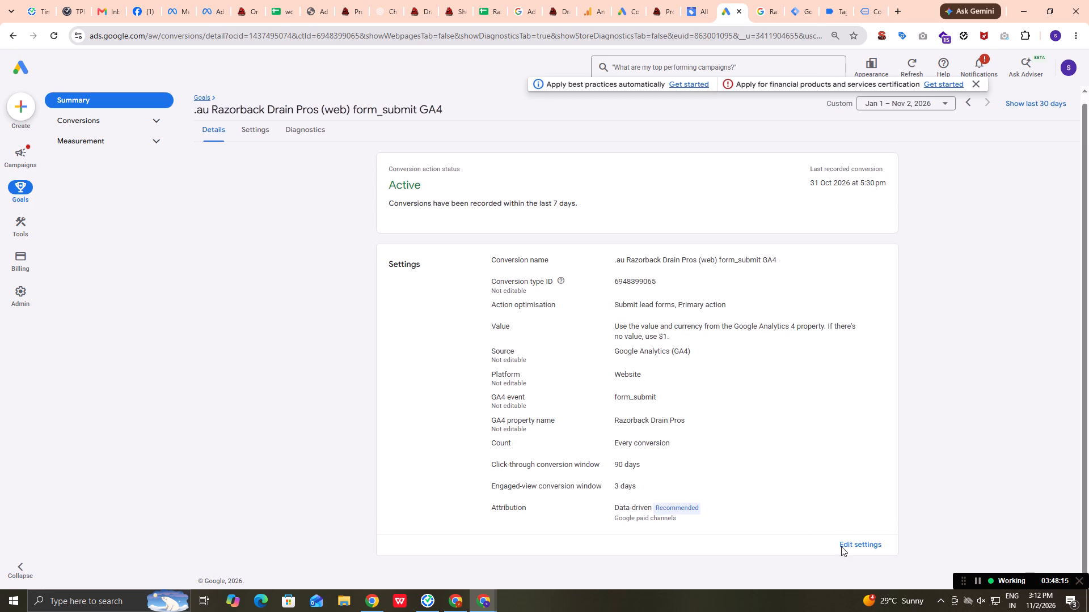
{"action": "left_click", "coordinate": [854, 541]}
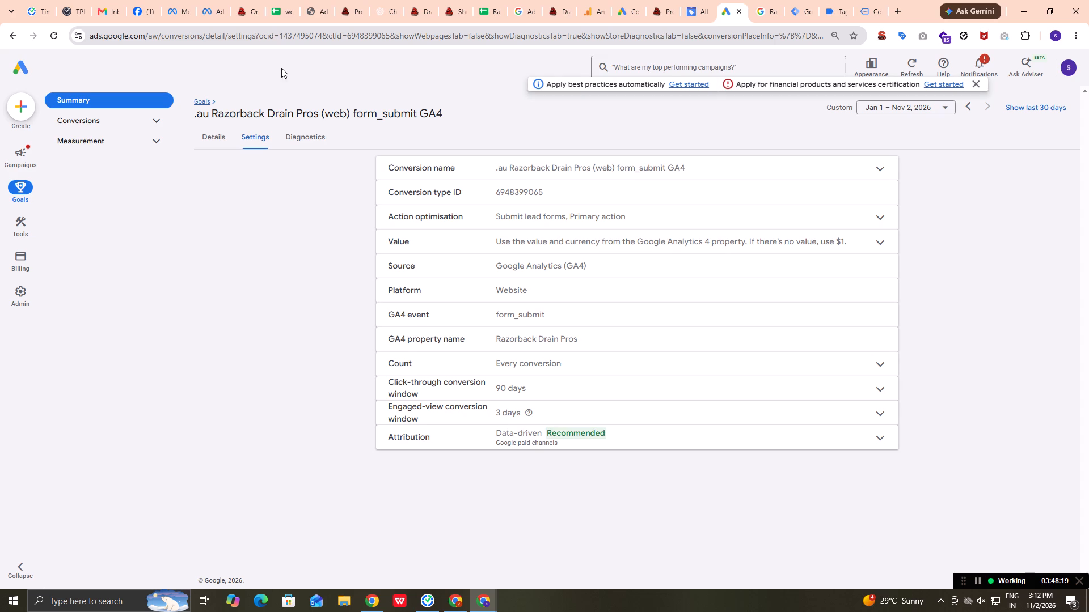
{"action": "left_click", "coordinate": [16, 39]}
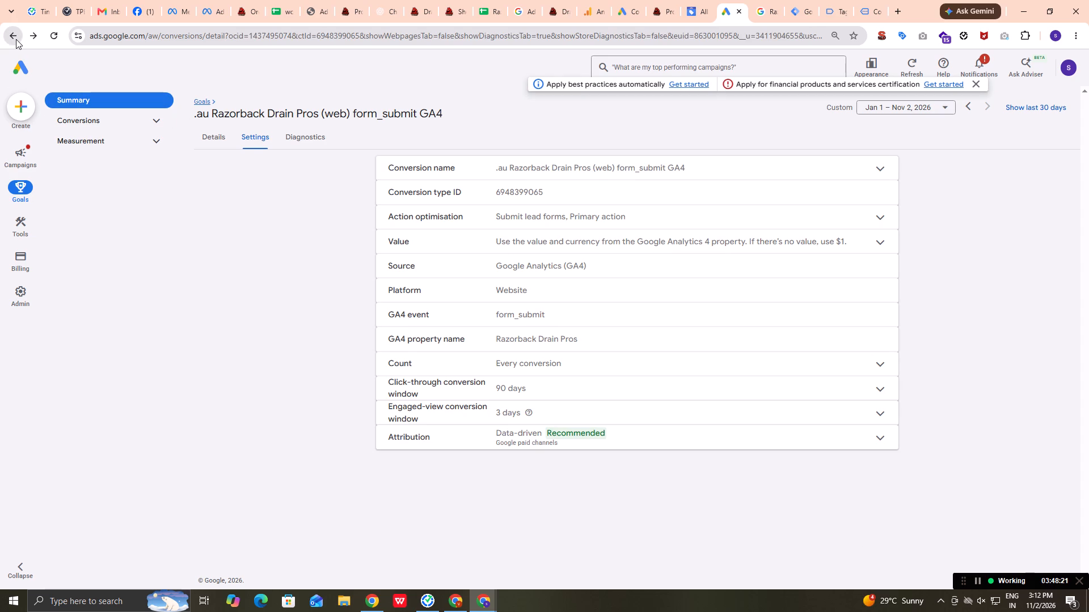
{"action": "left_click", "coordinate": [16, 39]}
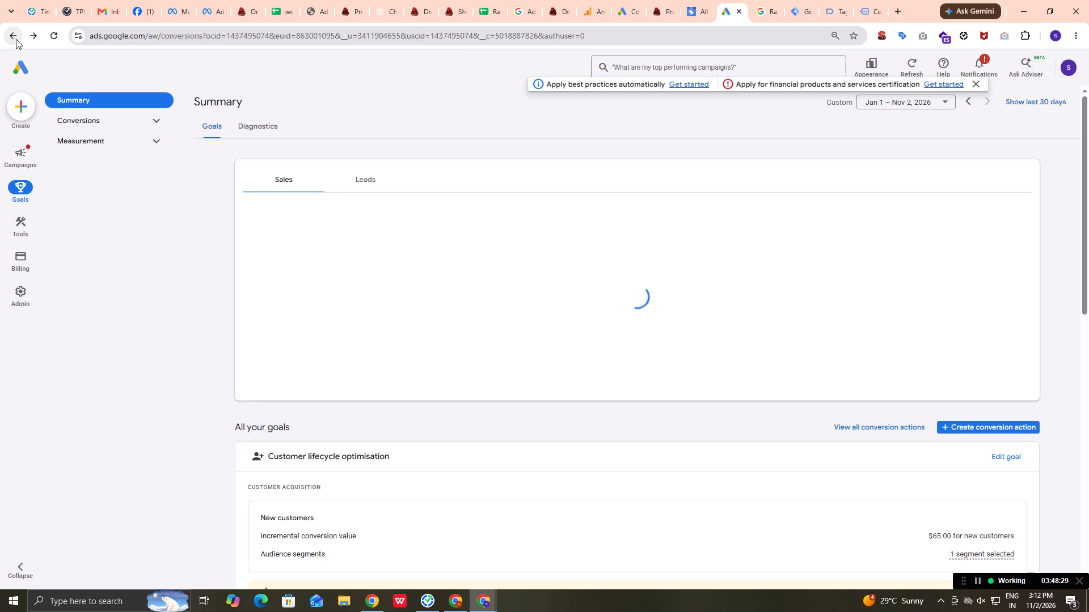
Open the .nz Form Submit conversion action under the Submit lead form goal and review its details and settings.
{"action": "scroll", "coordinate": [330, 522], "scroll_direction": "down", "scroll_amount": 8}
{"action": "scroll", "coordinate": [353, 521], "scroll_direction": "up", "scroll_amount": 1}
{"action": "scroll", "coordinate": [353, 521], "scroll_direction": "down", "scroll_amount": 3}
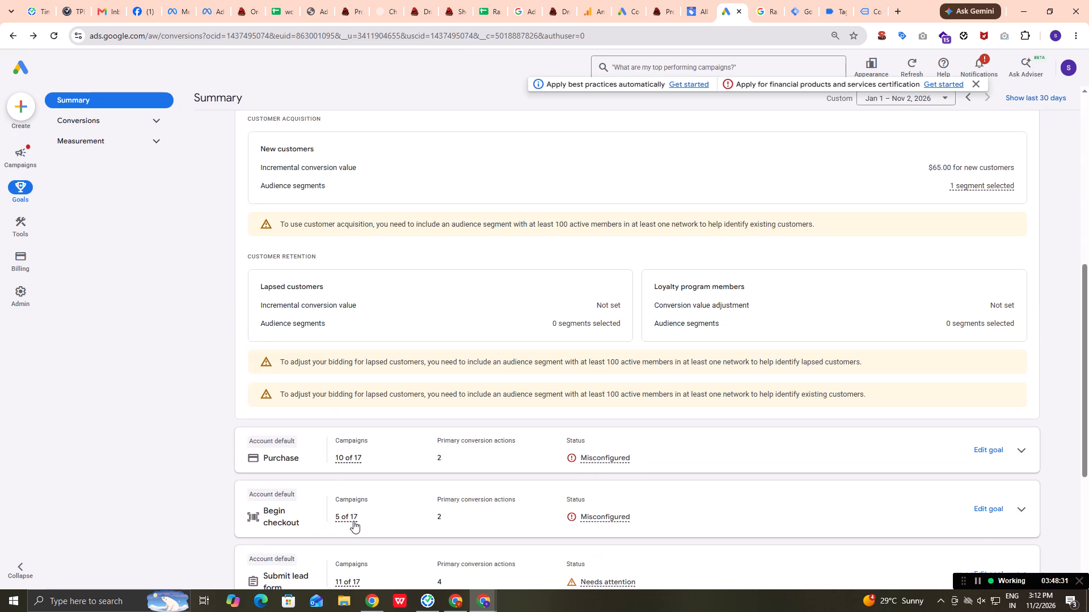
{"action": "scroll", "coordinate": [353, 521], "scroll_direction": "down", "scroll_amount": 3}
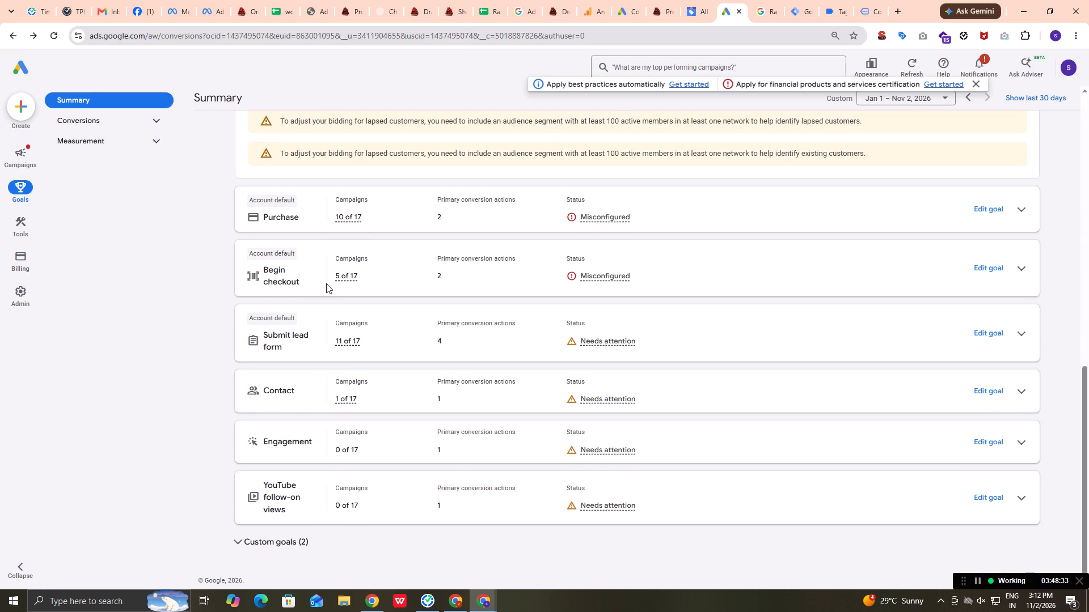
{"action": "left_click", "coordinate": [1023, 331]}
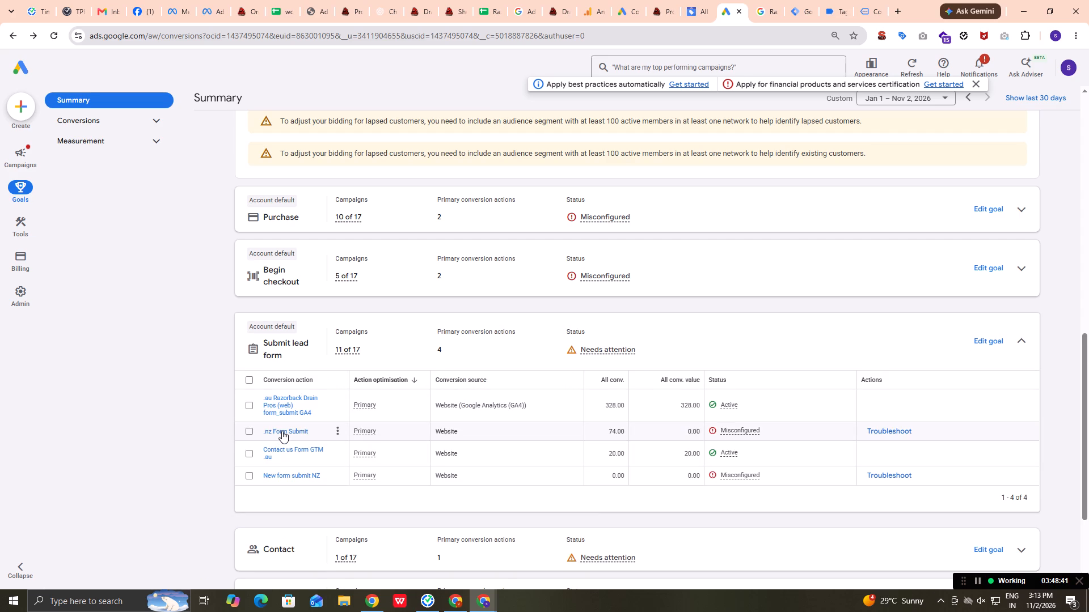
{"action": "left_click", "coordinate": [282, 431]}
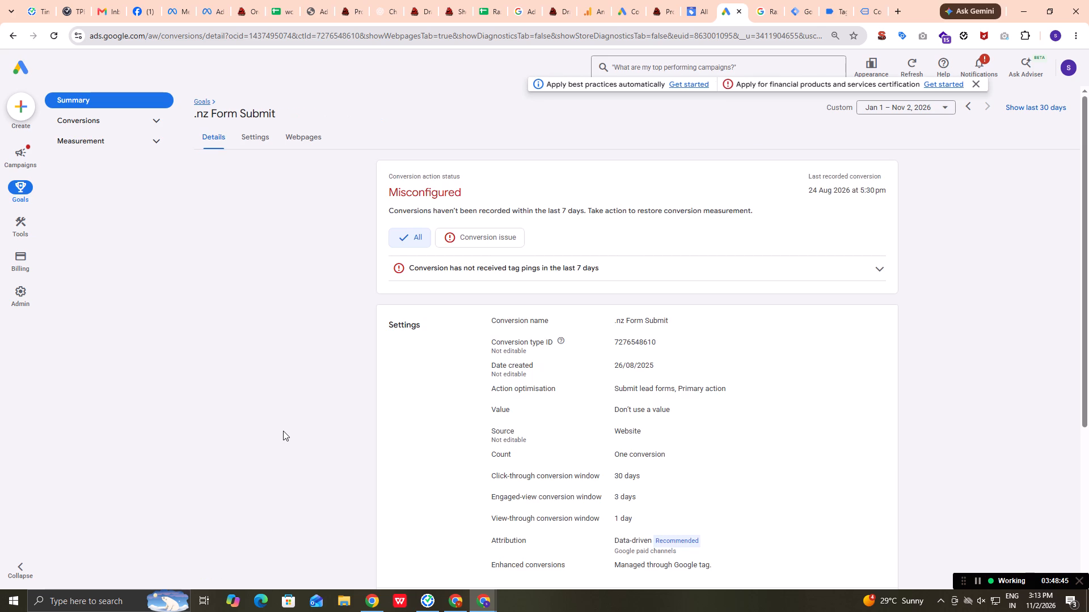
{"action": "scroll", "coordinate": [609, 433], "scroll_direction": "down", "scroll_amount": 2}
{"action": "scroll", "coordinate": [619, 480], "scroll_direction": "down", "scroll_amount": 2}
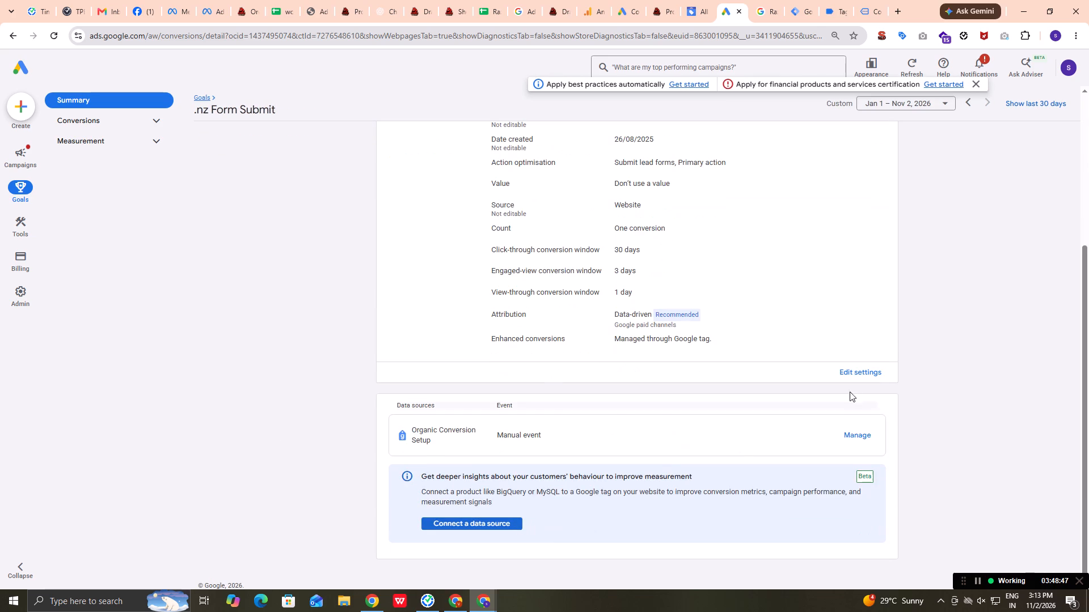
{"action": "left_click", "coordinate": [858, 373]}
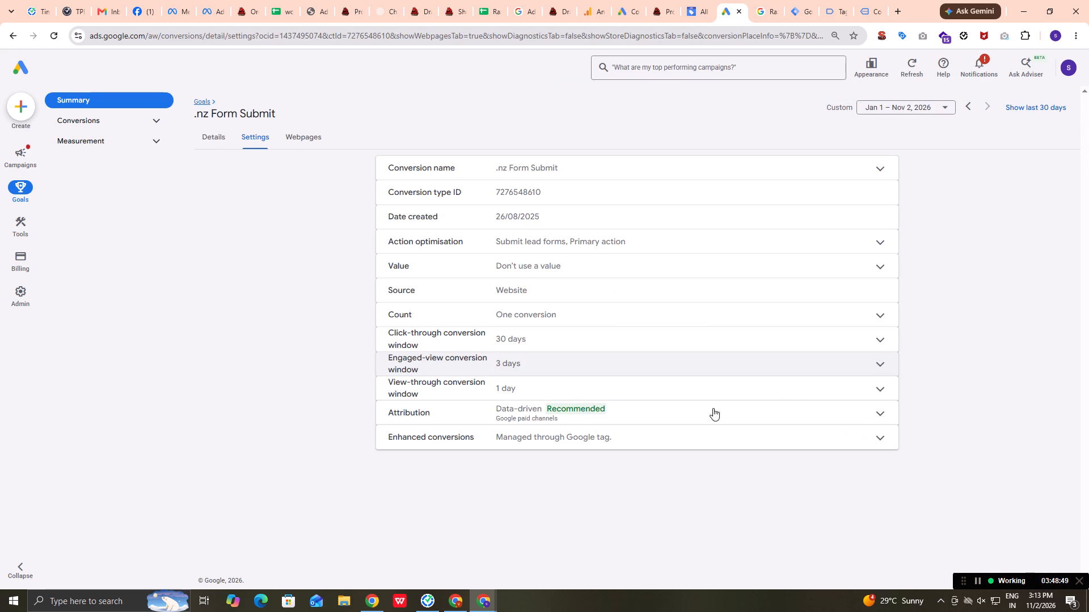
Examine the enhanced conversions setting and the tracked webpages of the .nz Form Submit conversion action.
{"action": "left_click", "coordinate": [661, 435]}
{"action": "scroll", "coordinate": [661, 435], "scroll_direction": "down", "scroll_amount": 2}
{"action": "scroll", "coordinate": [660, 488], "scroll_direction": "down", "scroll_amount": 4}
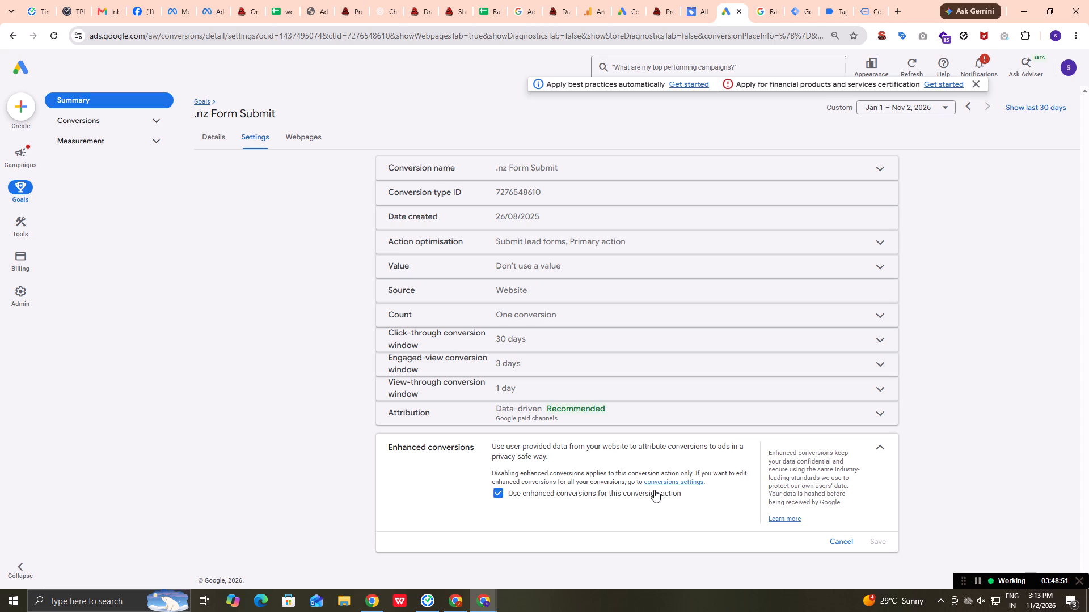
{"action": "scroll", "coordinate": [655, 489], "scroll_direction": "down", "scroll_amount": 3}
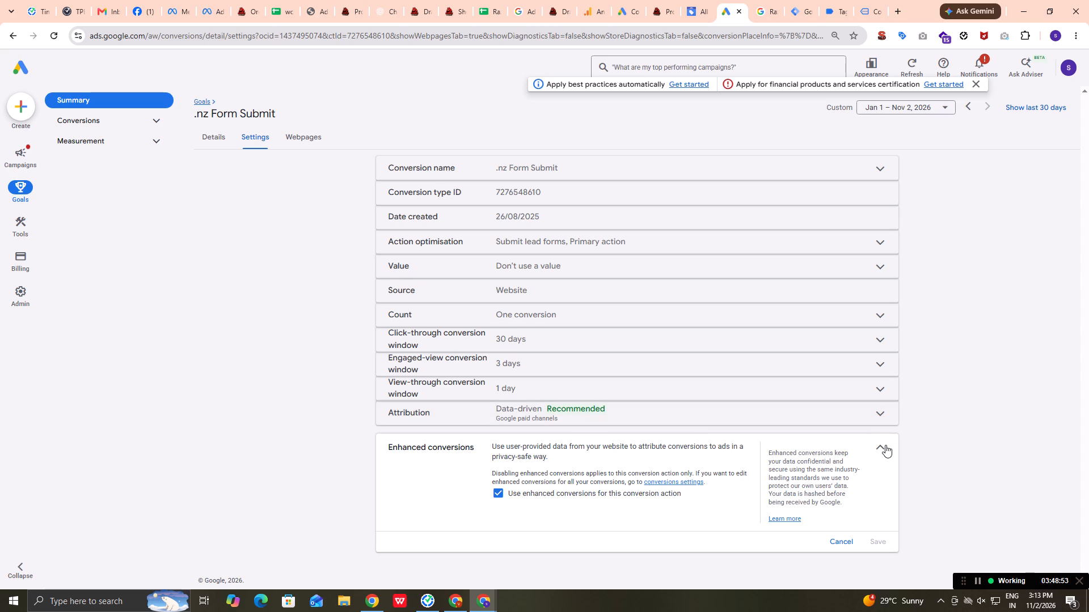
{"action": "left_click", "coordinate": [885, 445]}
{"action": "scroll", "coordinate": [841, 460], "scroll_direction": "down", "scroll_amount": 1}
{"action": "left_click", "coordinate": [564, 431]}
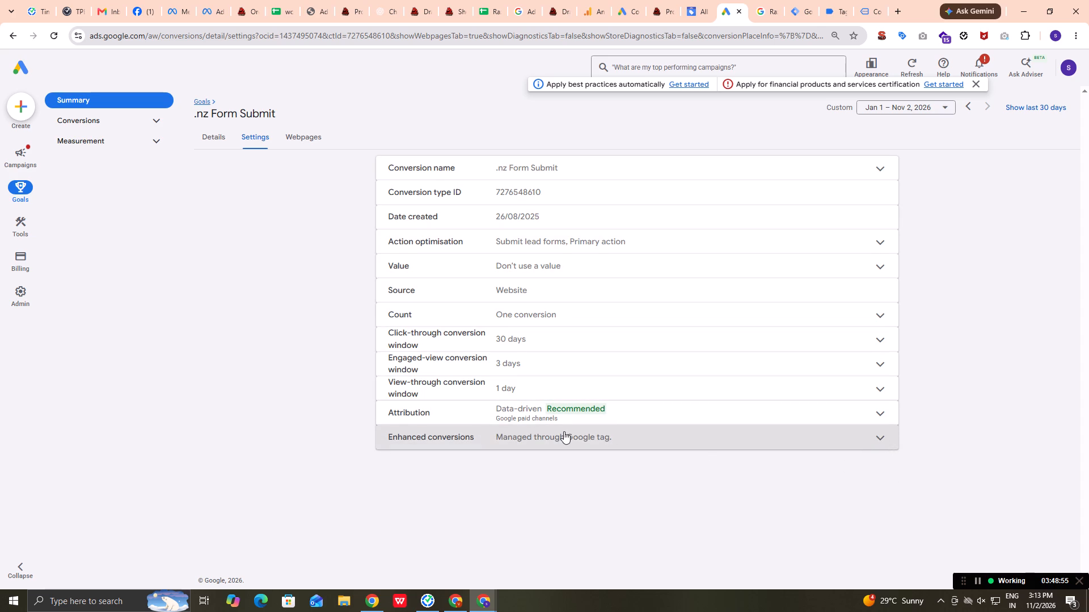
{"action": "scroll", "coordinate": [564, 431], "scroll_direction": "down", "scroll_amount": 3}
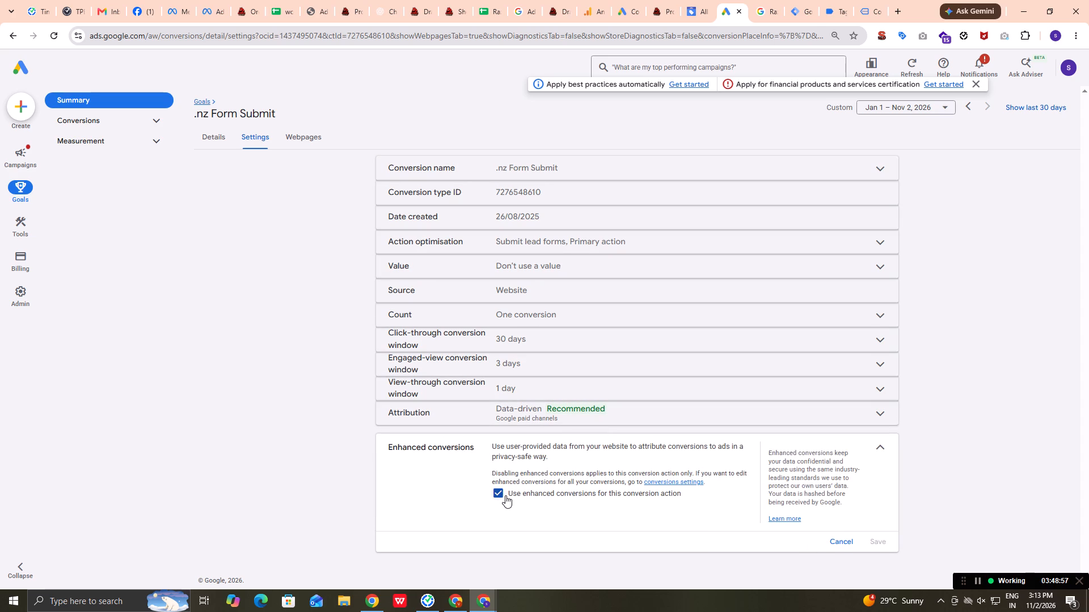
{"action": "scroll", "coordinate": [456, 411], "scroll_direction": "up", "scroll_amount": 4}
{"action": "left_click", "coordinate": [297, 135]}
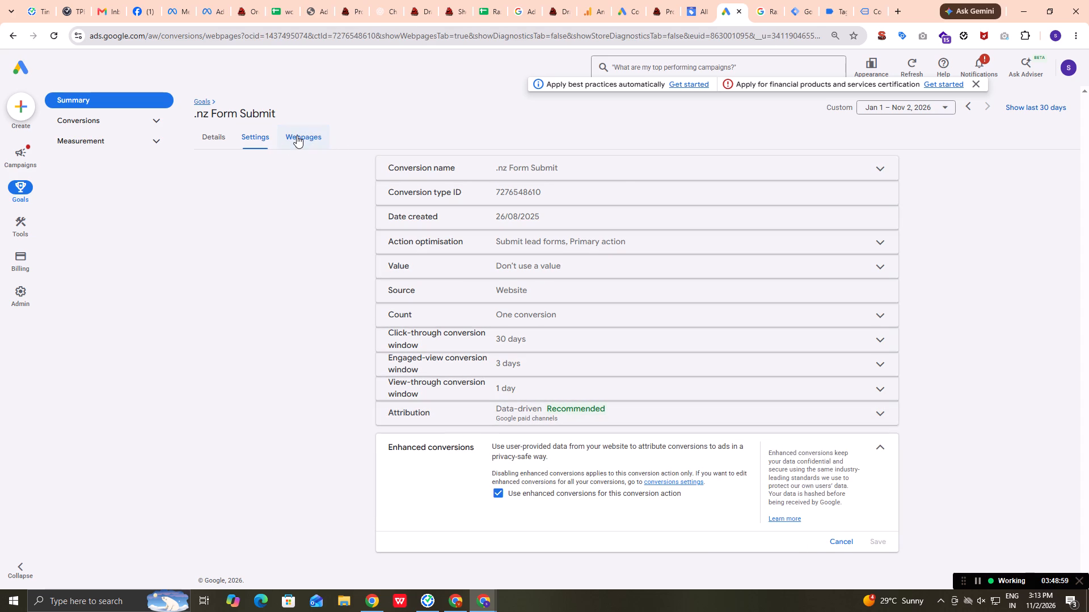
{"action": "left_click", "coordinate": [264, 134]}
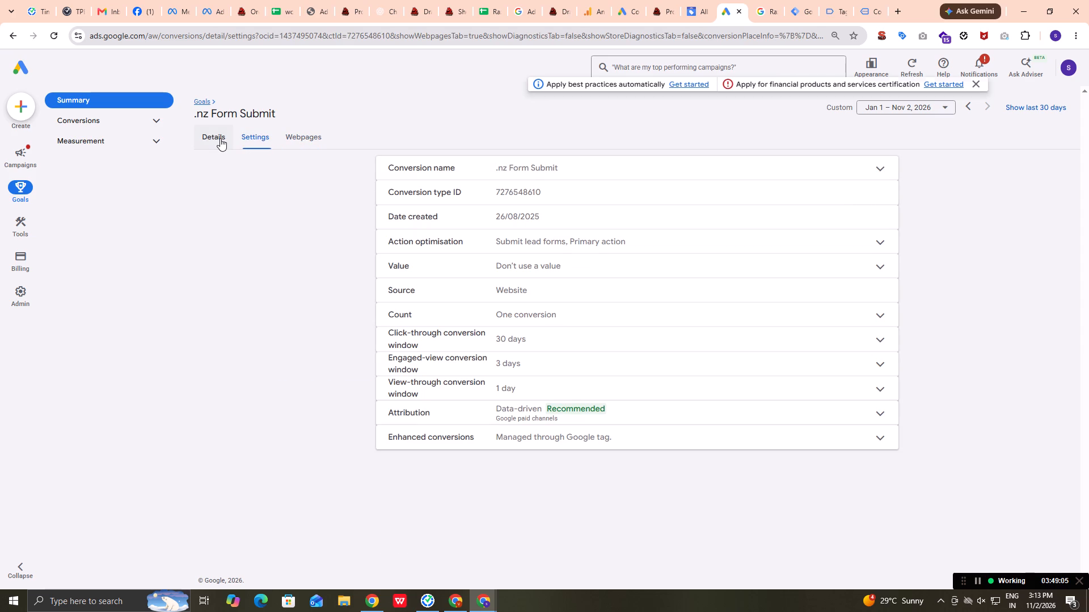
Show the Google Tag Manager setup details for the .nz Form Submit conversion's data source and copy its conversion label.
{"action": "left_click", "coordinate": [220, 138]}
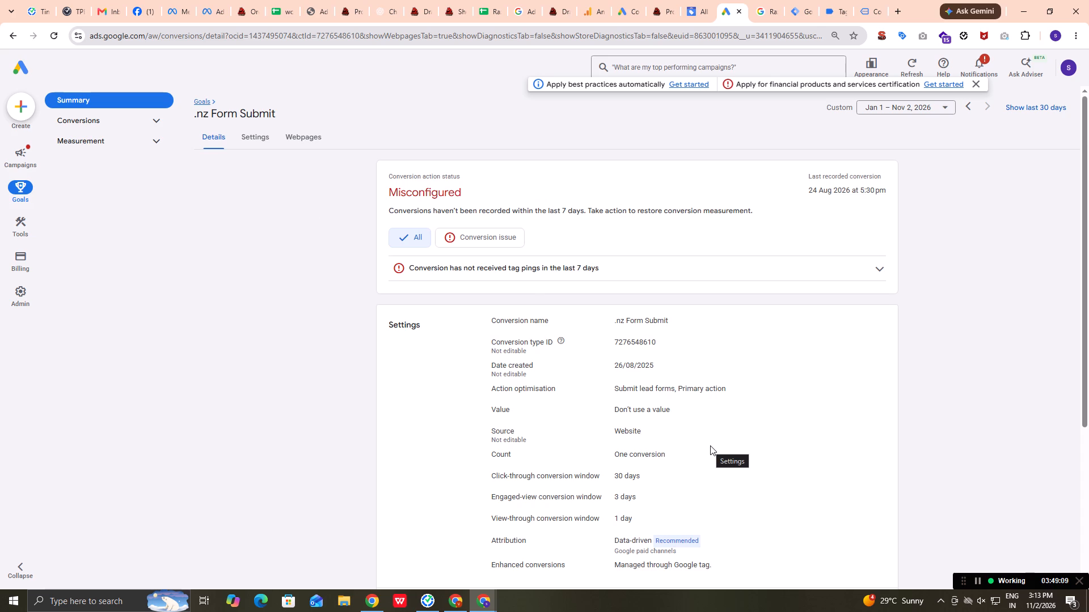
{"action": "scroll", "coordinate": [710, 445], "scroll_direction": "down", "scroll_amount": 5}
{"action": "left_click", "coordinate": [707, 428]}
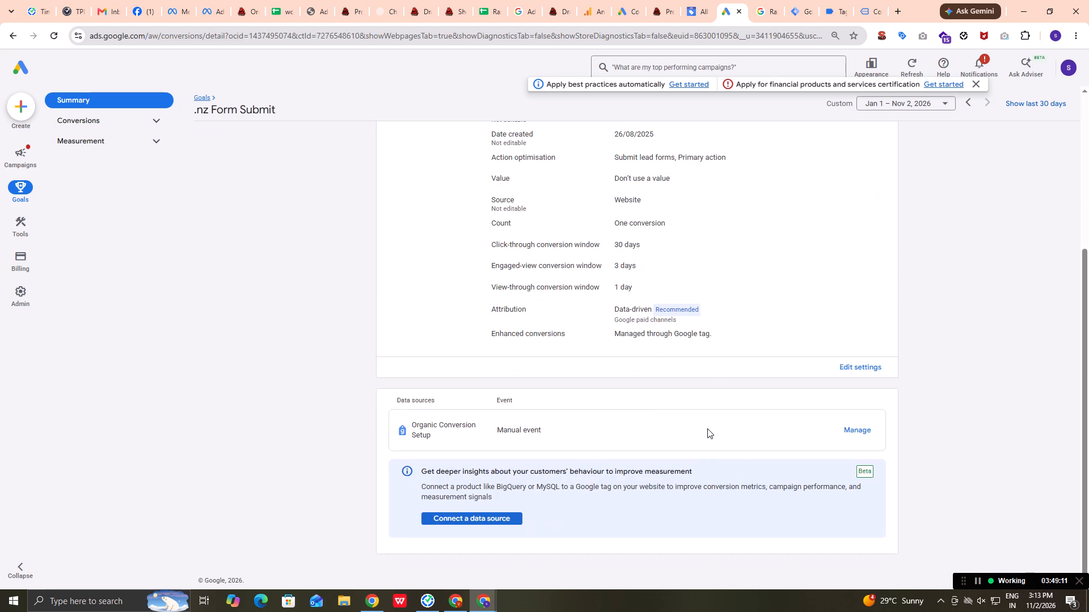
{"action": "left_click", "coordinate": [855, 427]}
{"action": "scroll", "coordinate": [855, 427], "scroll_direction": "down", "scroll_amount": 3}
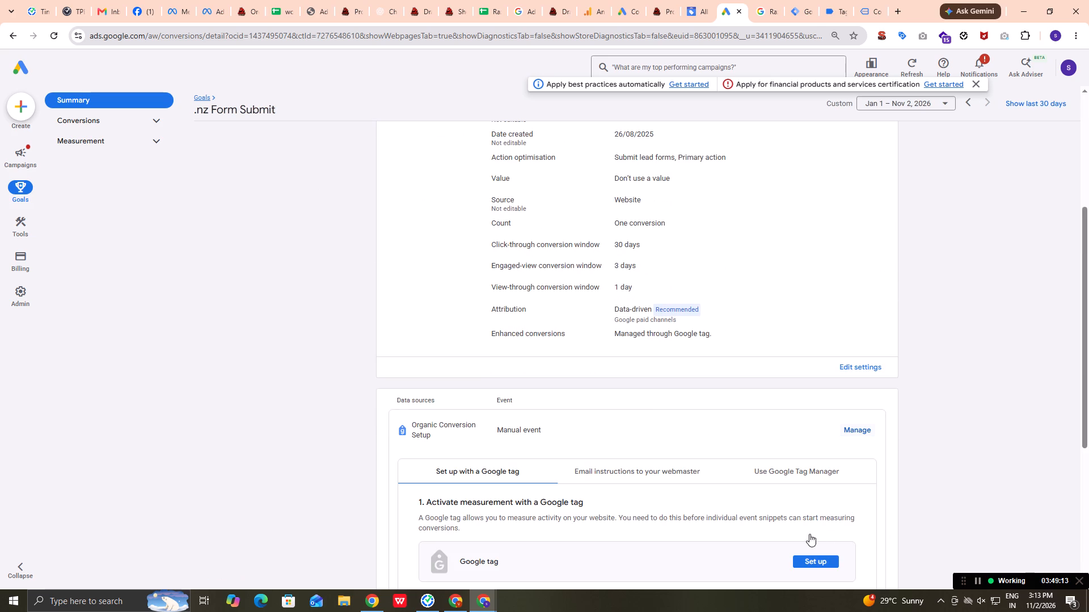
{"action": "left_click", "coordinate": [799, 300]}
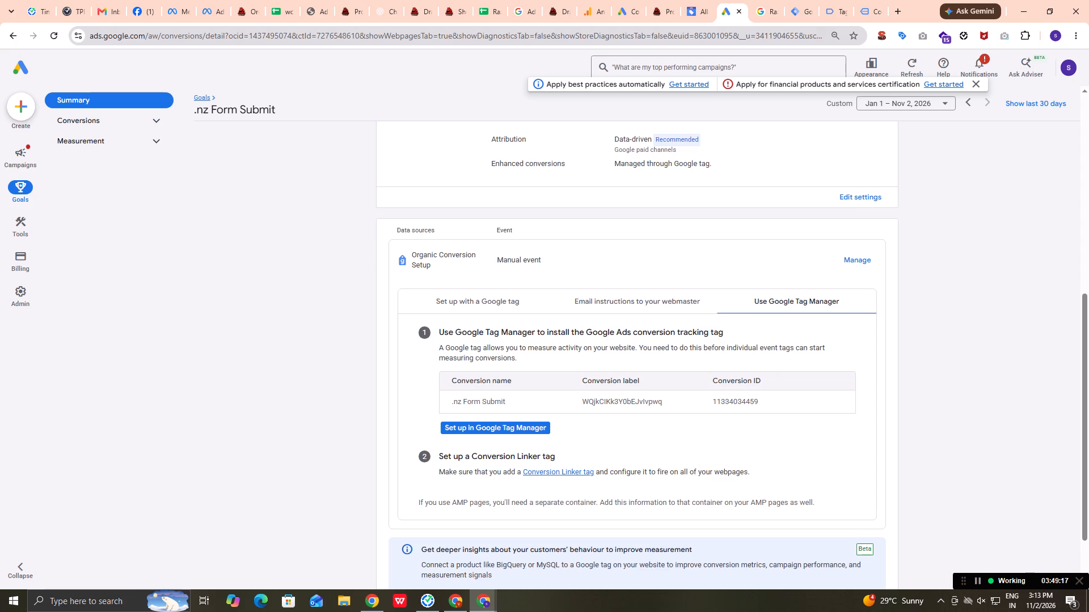
{"action": "triple_click", "coordinate": [615, 403]}
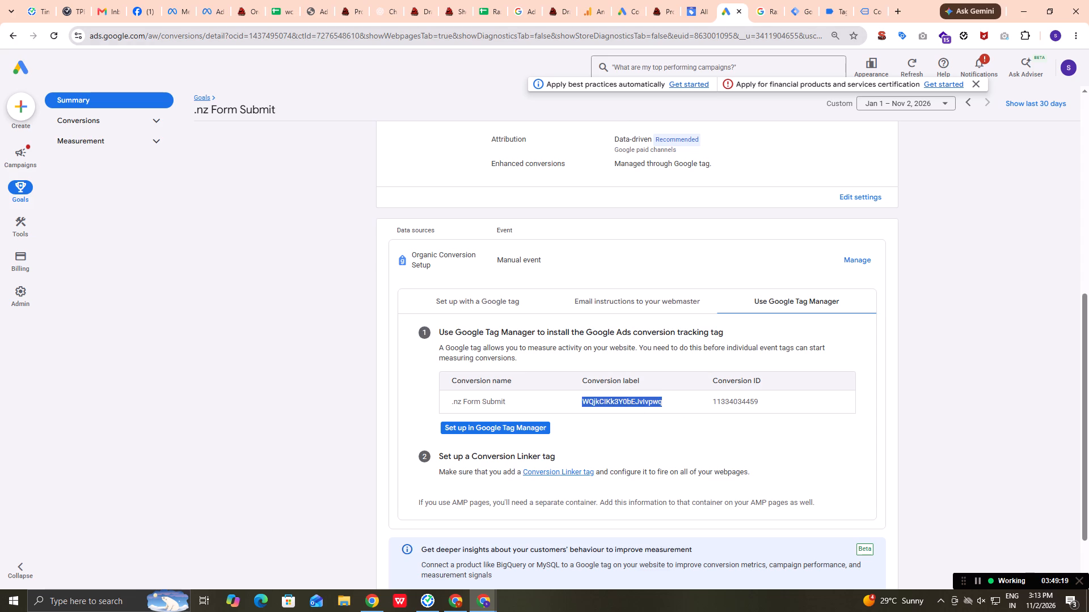
{"action": "key", "text": "ctrl+c"}
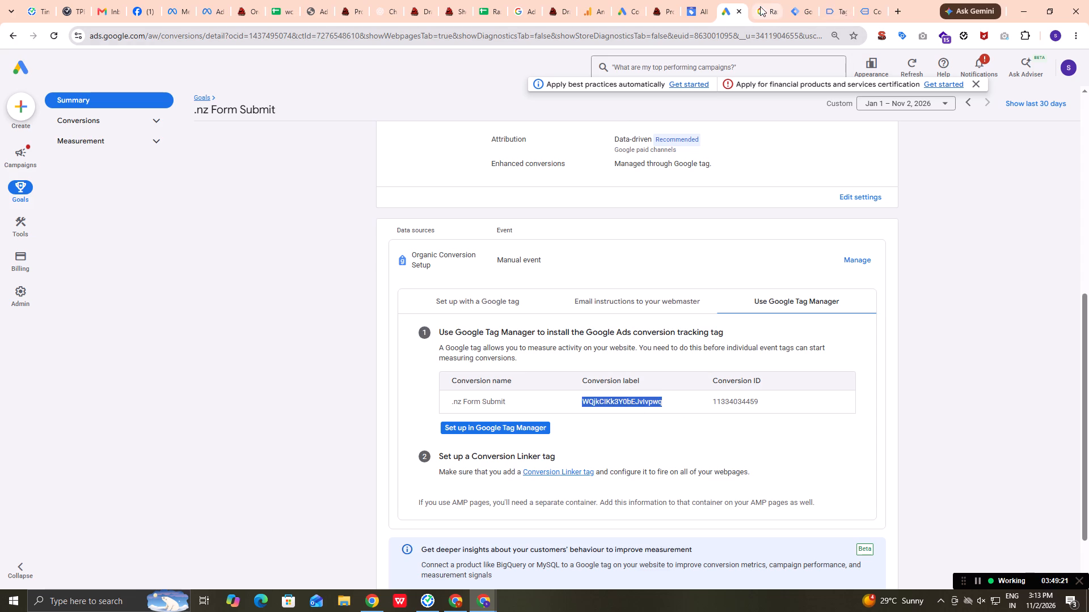
Switch to Tag Manager and replace the conversion label of the Ads .nz Form Submit tag with the one copied from Google Ads.
{"action": "left_click", "coordinate": [761, 5]}
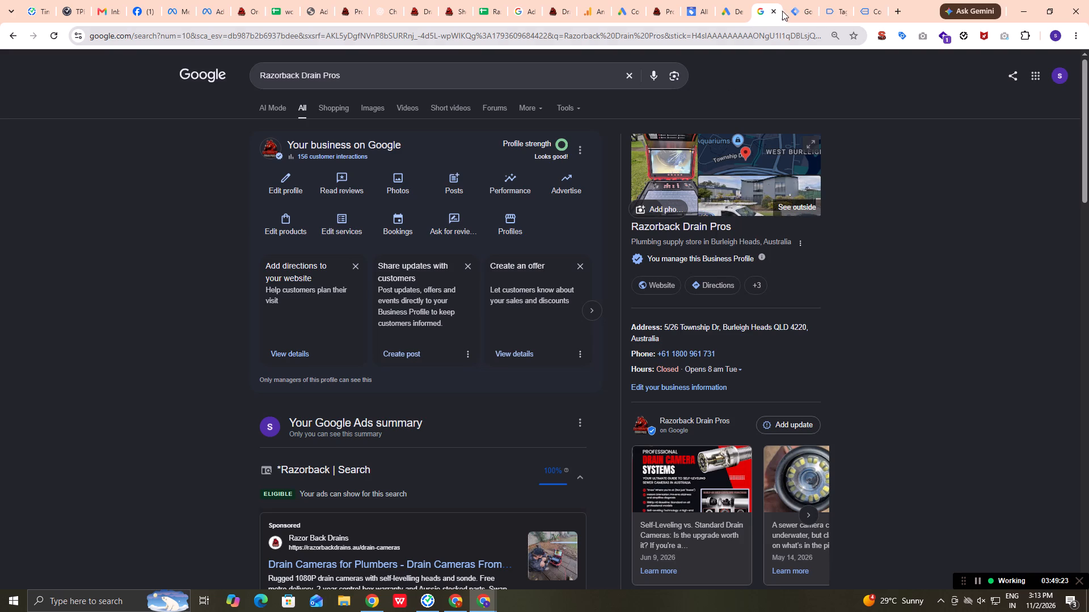
{"action": "left_click", "coordinate": [799, 0]}
{"action": "left_click_drag", "start_coordinate": [727, 8], "coordinate": [760, 10]}
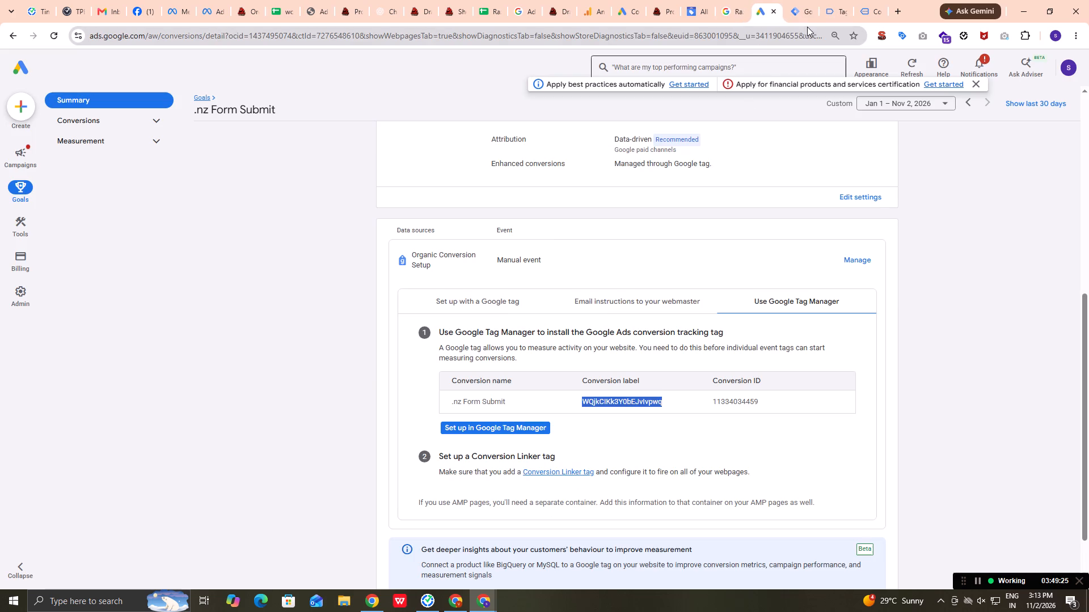
{"action": "left_click", "coordinate": [797, 7]}
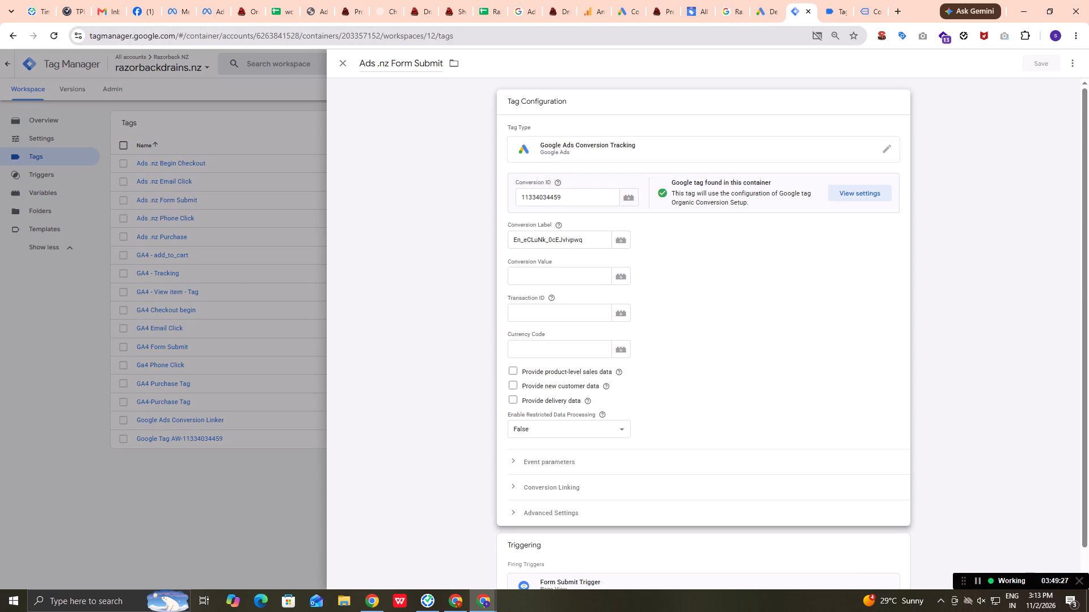
{"action": "left_click_drag", "start_coordinate": [594, 242], "coordinate": [414, 253]}
{"action": "left_click", "coordinate": [568, 219]}
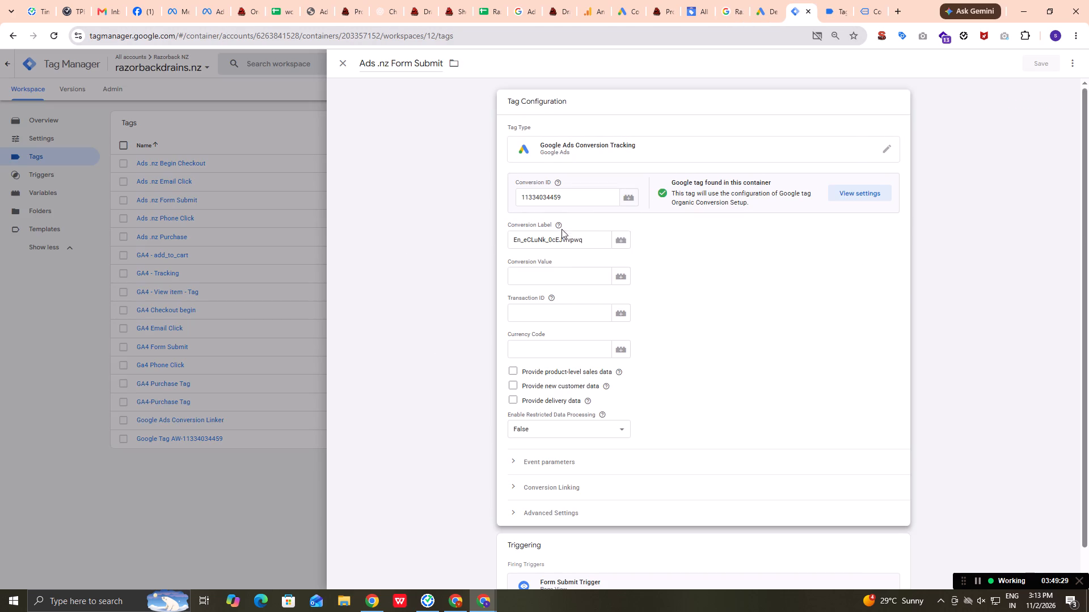
{"action": "triple_click", "coordinate": [554, 241]}
{"action": "key", "text": "ctrl+v"}
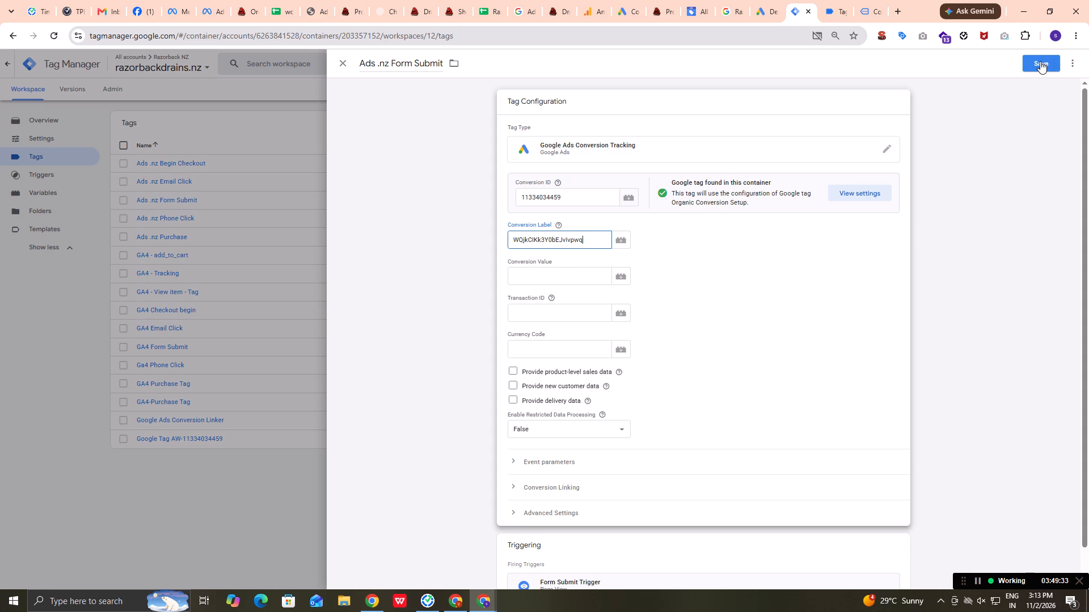
Check the page-view condition of the tag's Form Submit Trigger, and save the Ads .nz Form Submit tag.
{"action": "scroll", "coordinate": [712, 461], "scroll_direction": "down", "scroll_amount": 4}
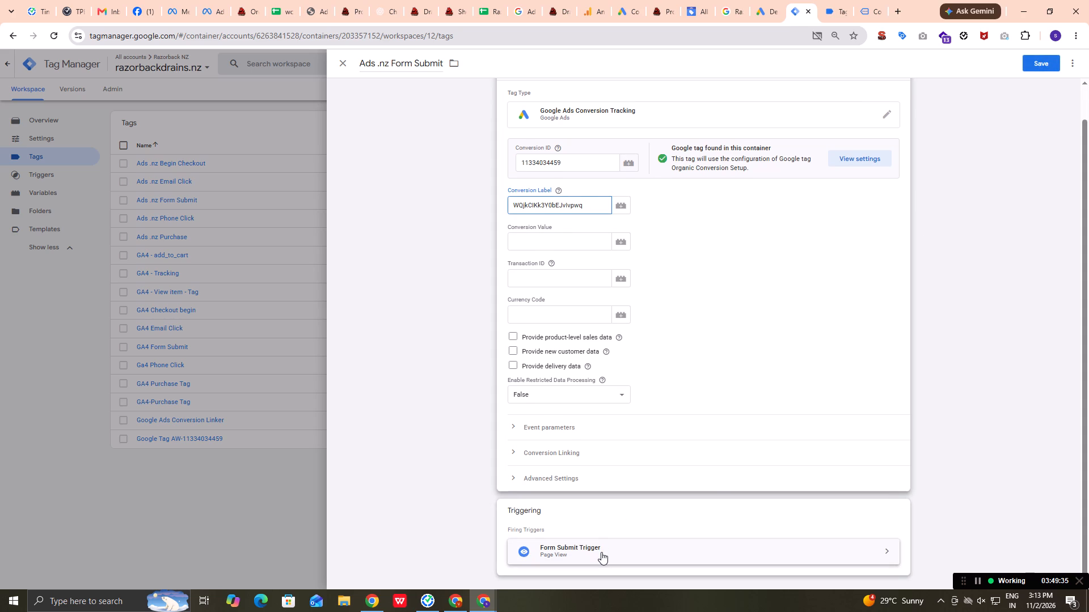
{"action": "left_click", "coordinate": [601, 552]}
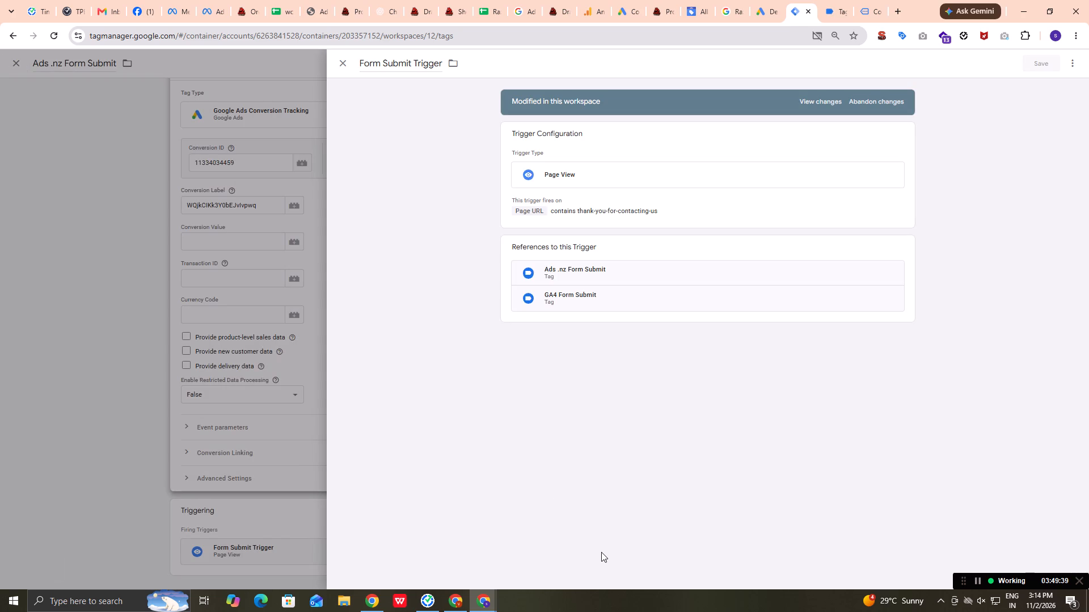
{"action": "left_click", "coordinate": [584, 210]}
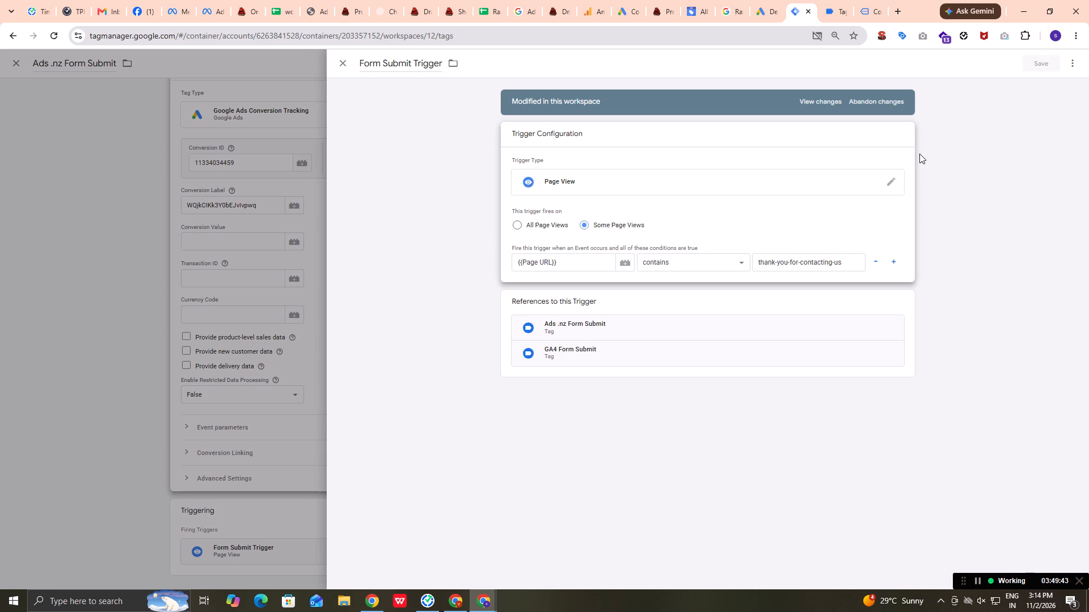
{"action": "left_click", "coordinate": [344, 65]}
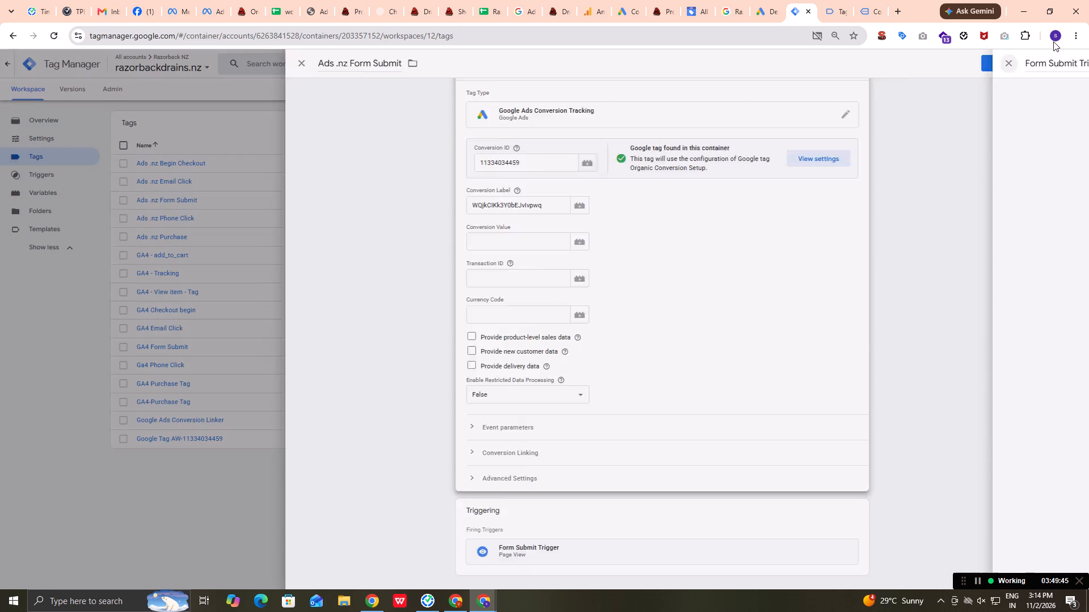
{"action": "left_click", "coordinate": [1043, 65]}
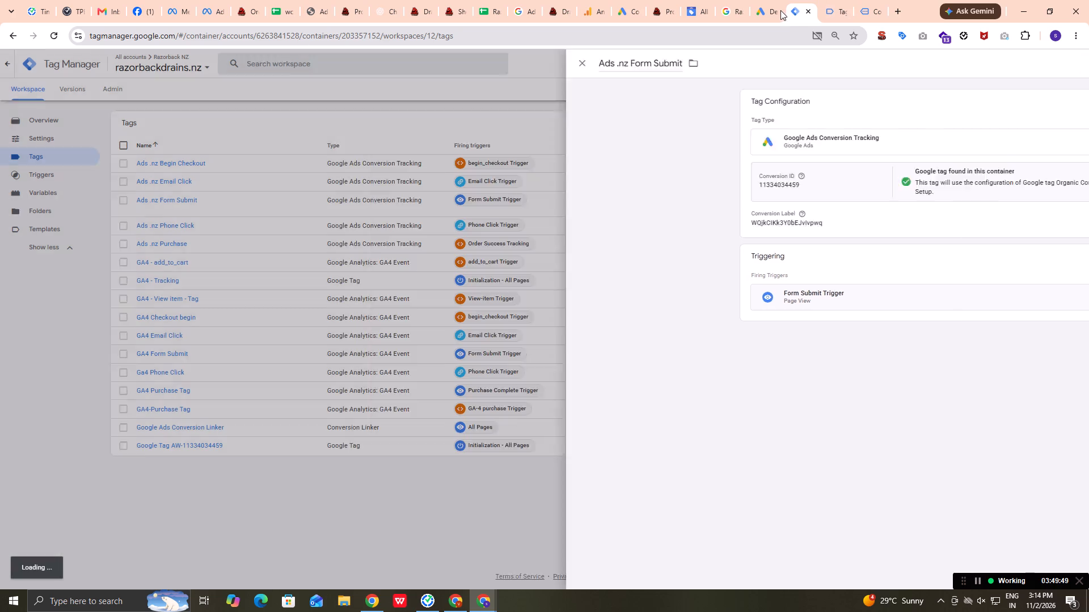
Switch to Google Ads and re-examine the details, settings and enhanced conversions option of the .nz Form Submit conversion action.
{"action": "left_click", "coordinate": [773, 9]}
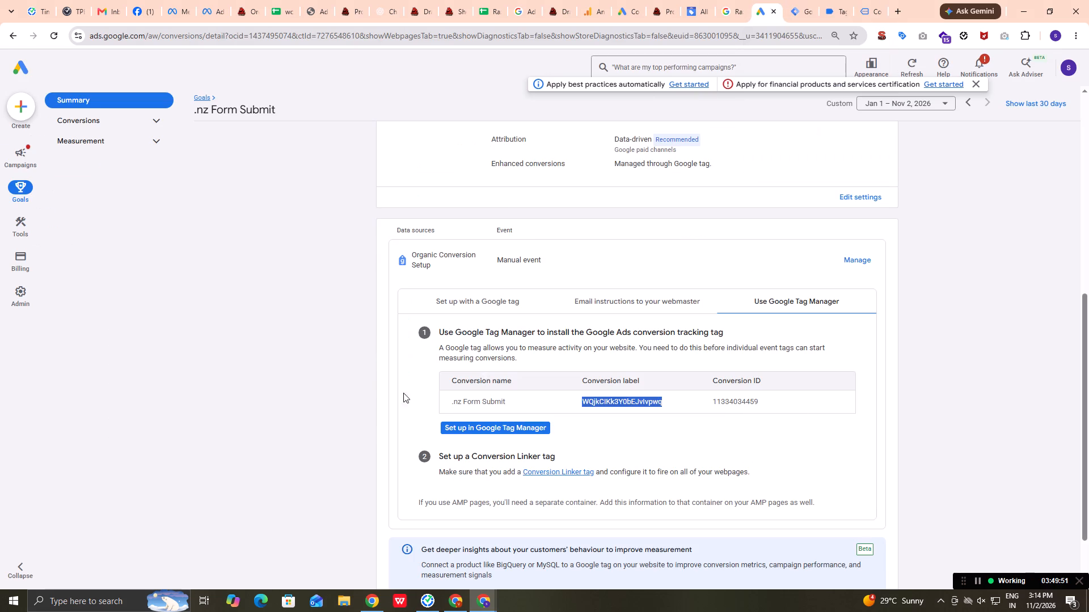
{"action": "scroll", "coordinate": [289, 97], "scroll_direction": "up", "scroll_amount": 4}
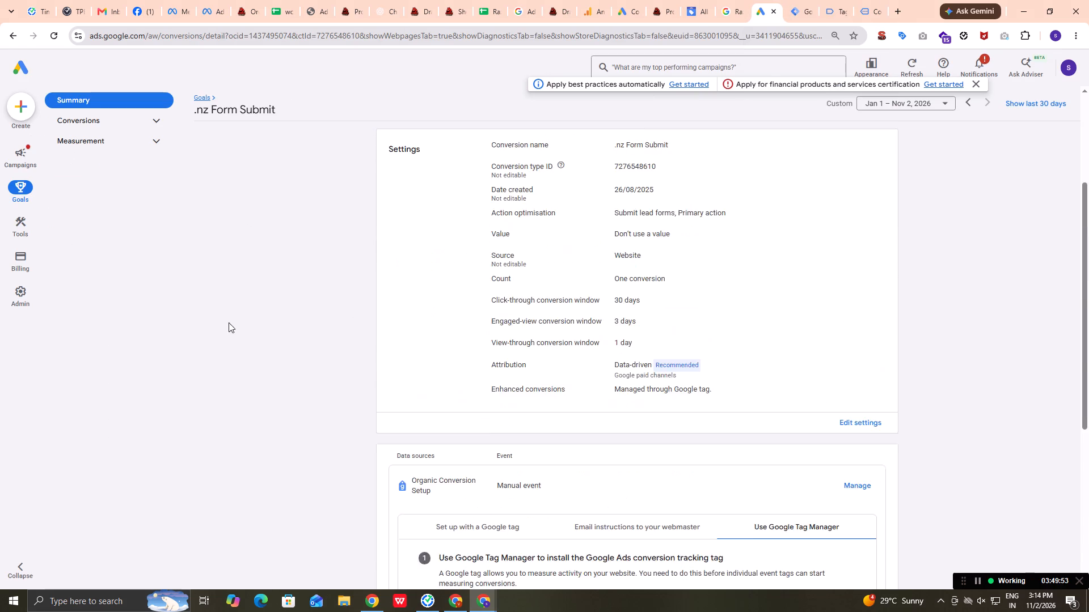
{"action": "scroll", "coordinate": [229, 322], "scroll_direction": "up", "scroll_amount": 9}
{"action": "scroll", "coordinate": [229, 322], "scroll_direction": "down", "scroll_amount": 1}
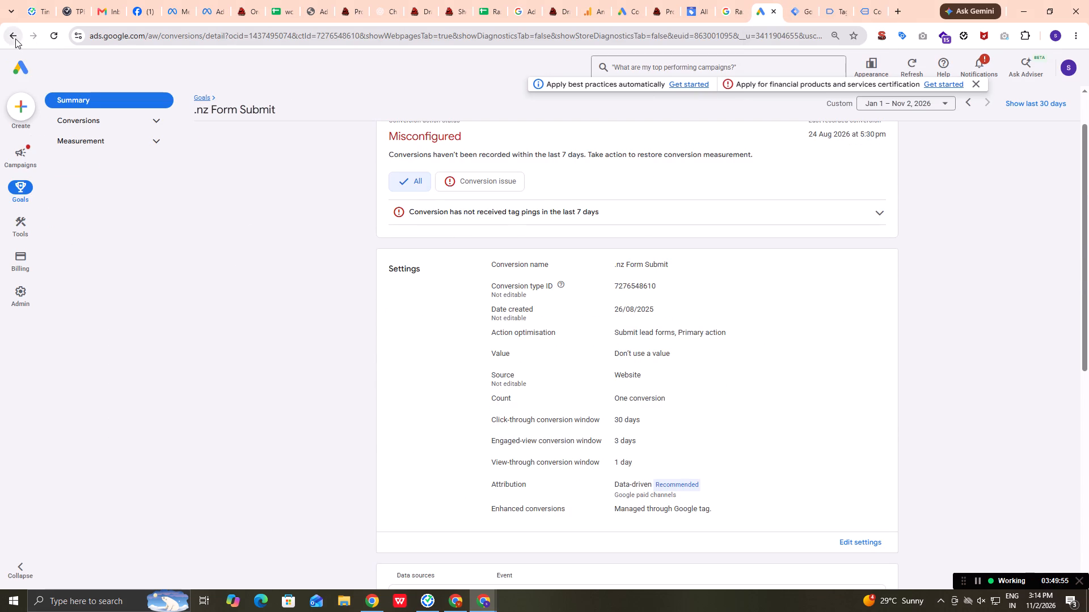
{"action": "left_click", "coordinate": [15, 39]}
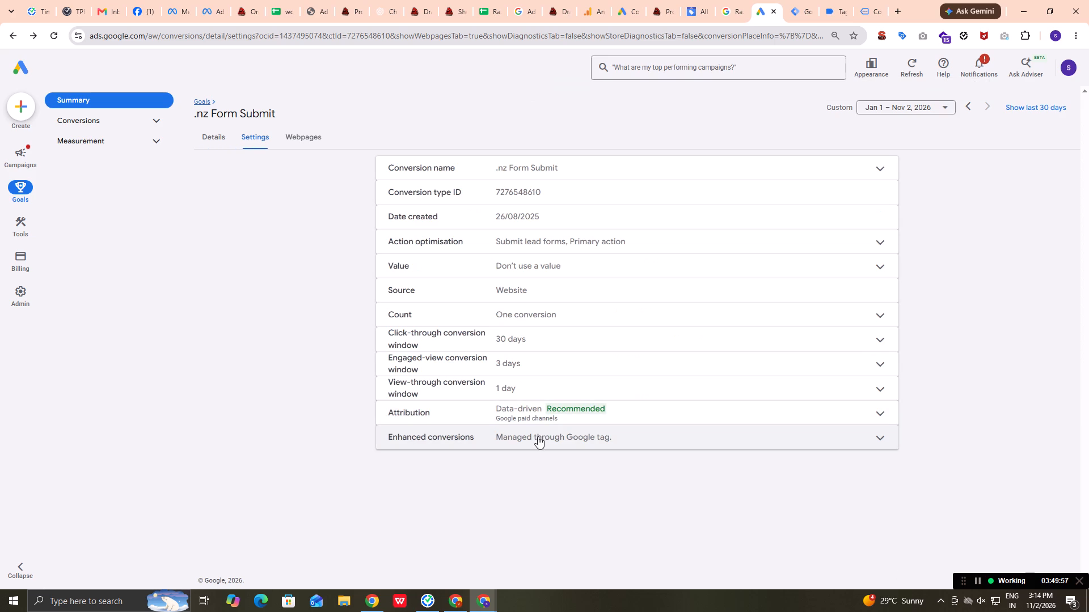
{"action": "left_click", "coordinate": [537, 440]}
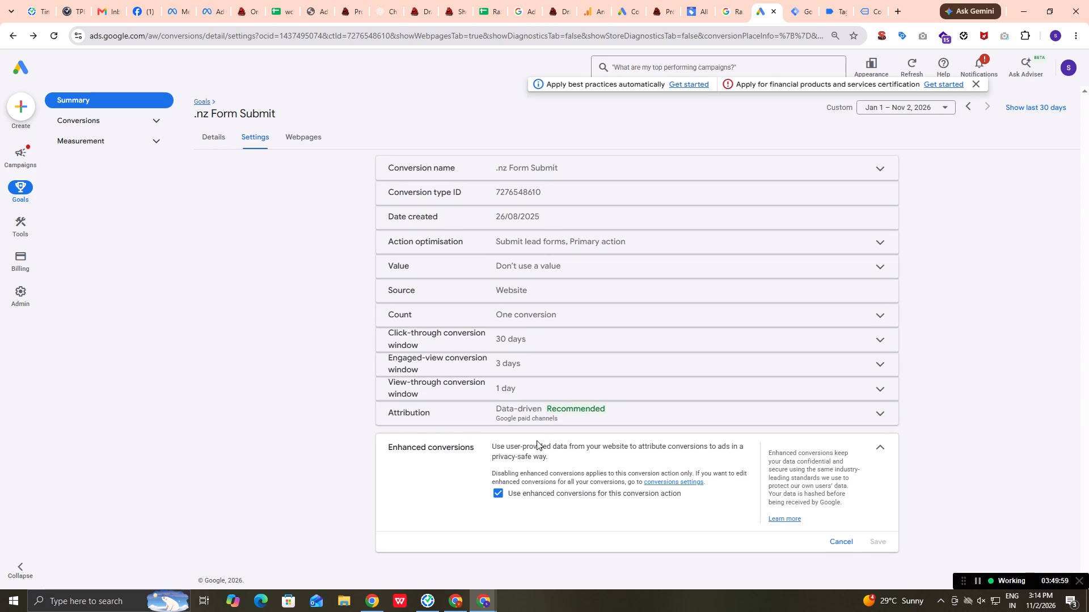
{"action": "left_click", "coordinate": [205, 132]}
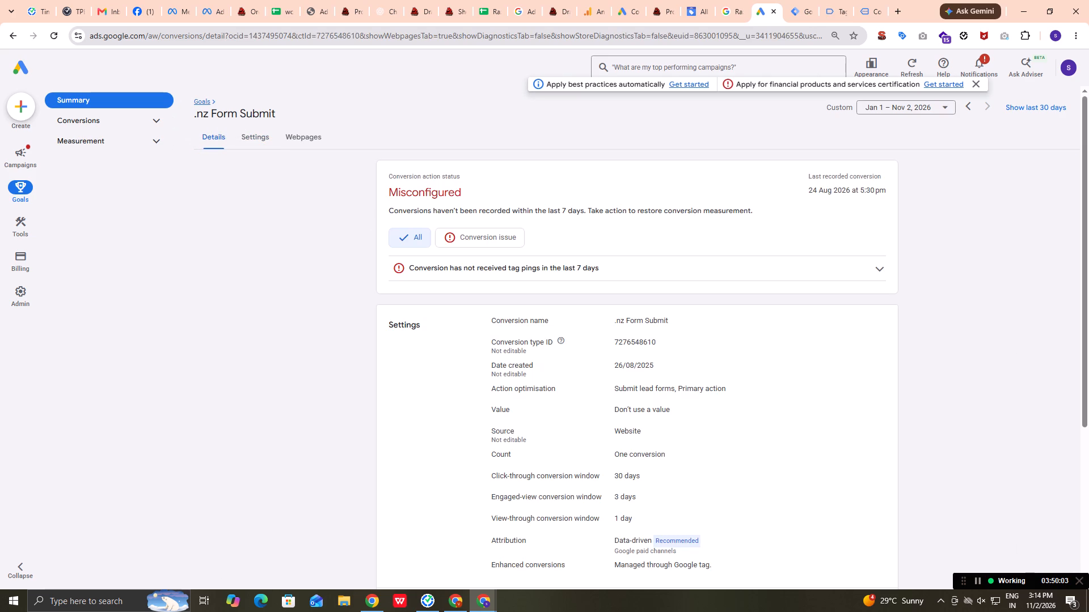
{"action": "left_click", "coordinate": [15, 36]}
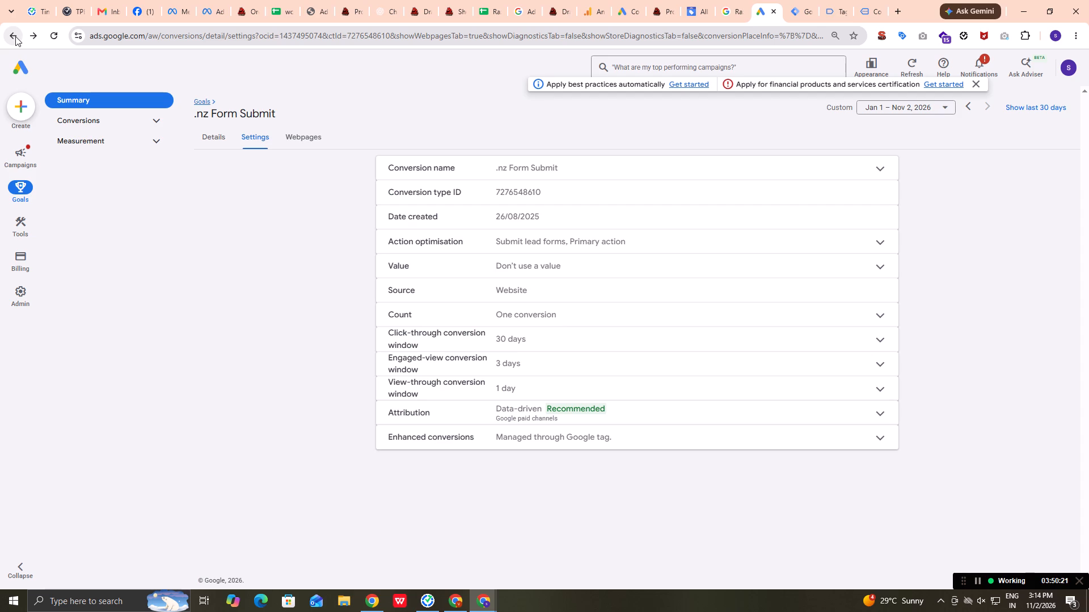
{"action": "scroll", "coordinate": [15, 36], "scroll_direction": "down", "scroll_amount": 1}
{"action": "left_click", "coordinate": [218, 136]}
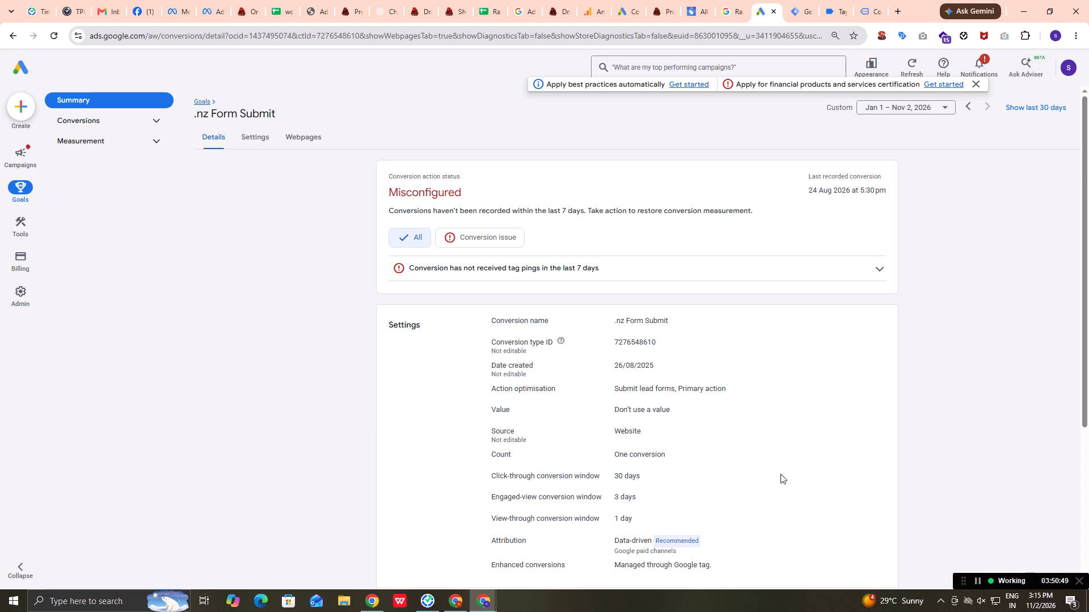
Examine the Google tag setup instructions for the .nz Form Submit conversion's Organic Conversion Setup data source.
{"action": "scroll", "coordinate": [745, 465], "scroll_direction": "down", "scroll_amount": 4}
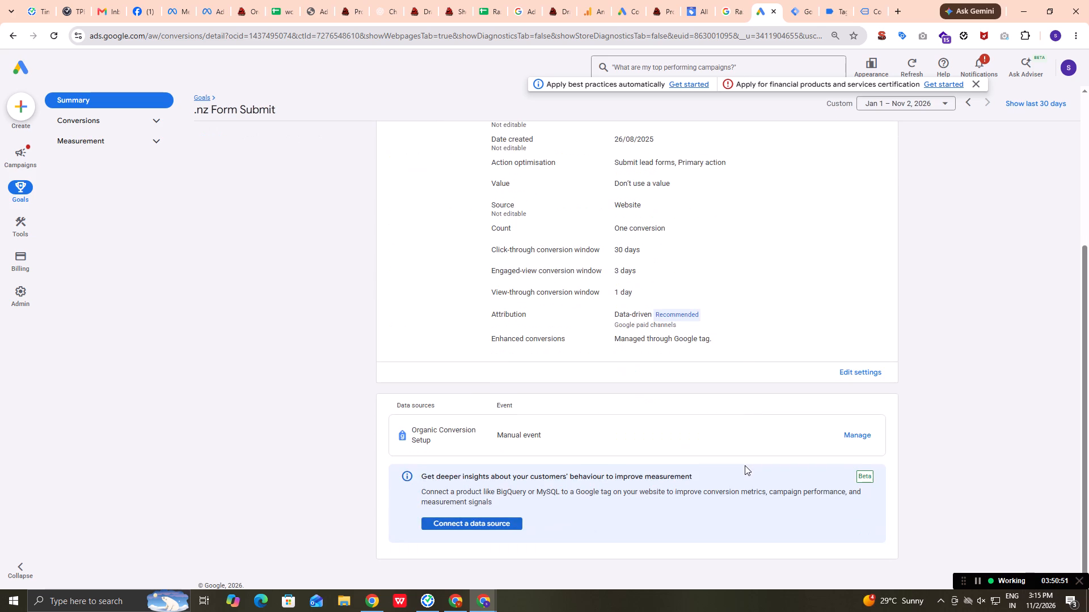
{"action": "scroll", "coordinate": [745, 465], "scroll_direction": "down", "scroll_amount": 2}
{"action": "left_click", "coordinate": [870, 431]}
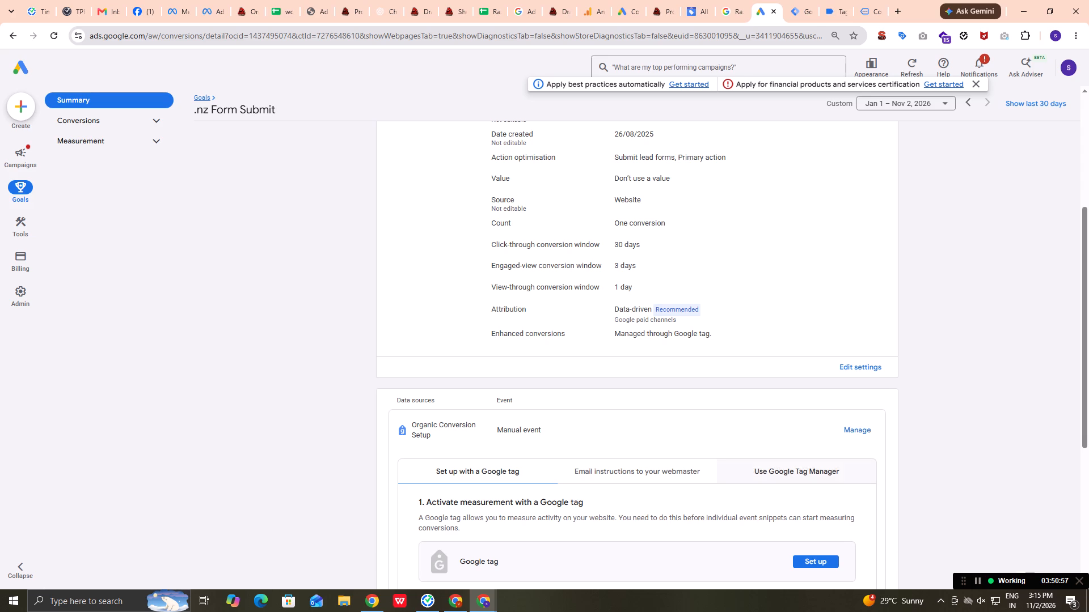
{"action": "scroll", "coordinate": [783, 517], "scroll_direction": "down", "scroll_amount": 4}
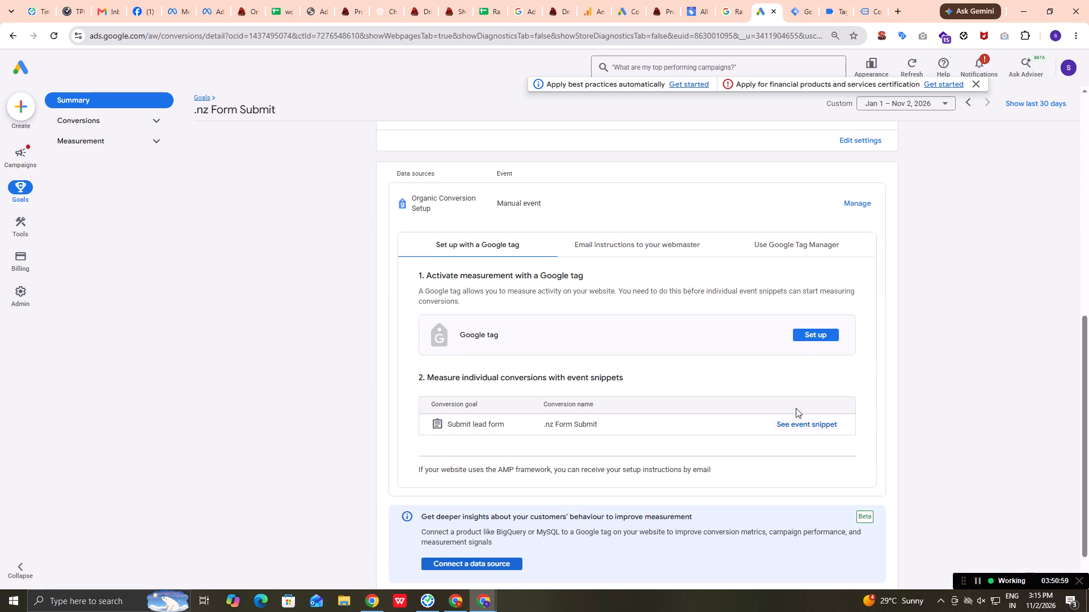
{"action": "left_click", "coordinate": [812, 335]}
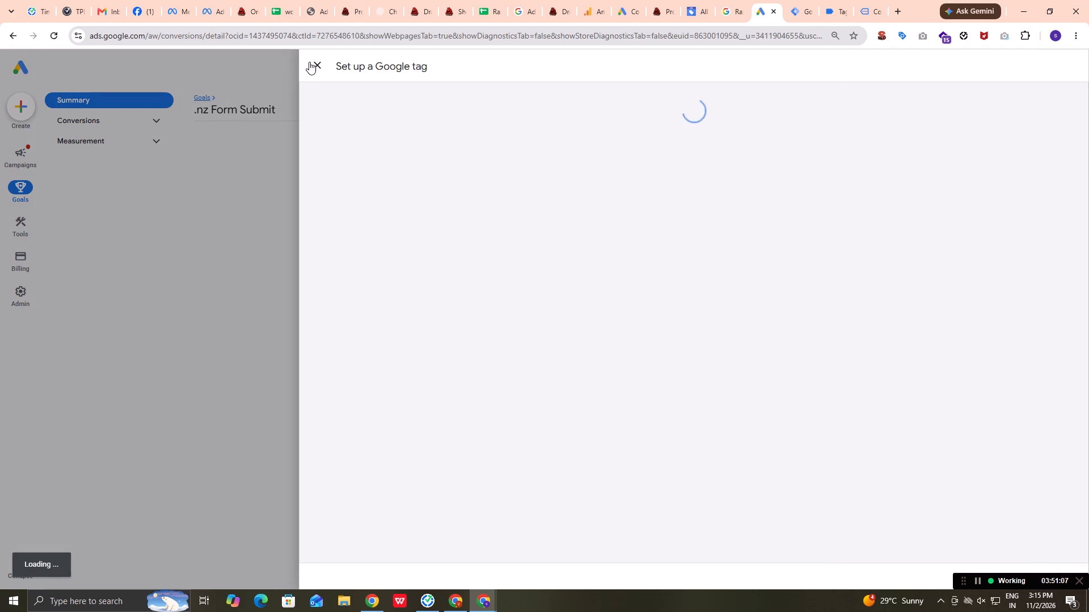
{"action": "left_click", "coordinate": [310, 63]}
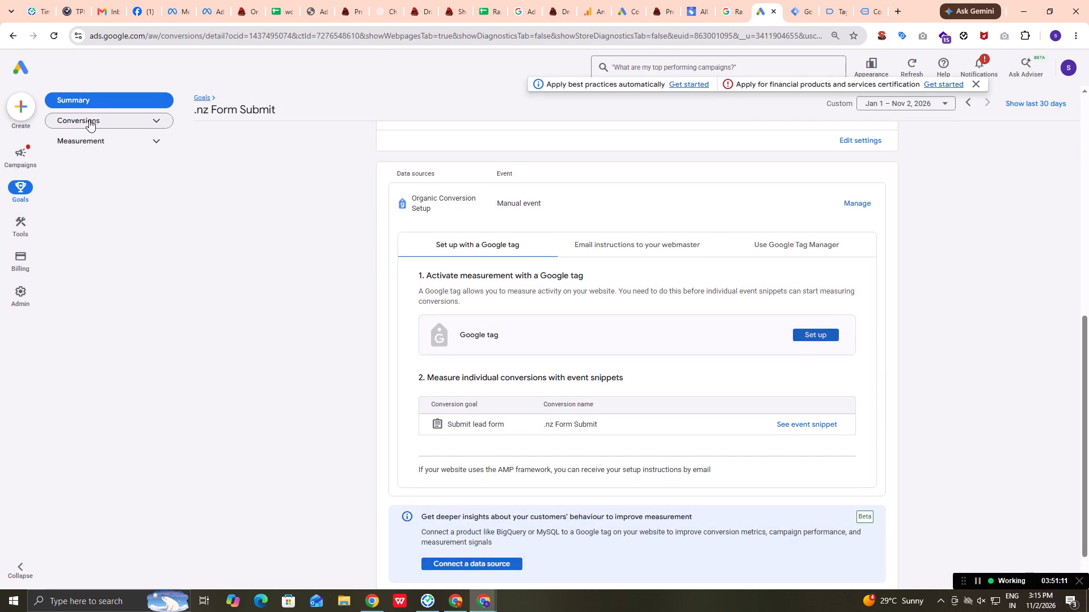
From the goals summary, open the New form submit NZ conversion action under the Submit lead form goal.
{"action": "left_click", "coordinate": [110, 98]}
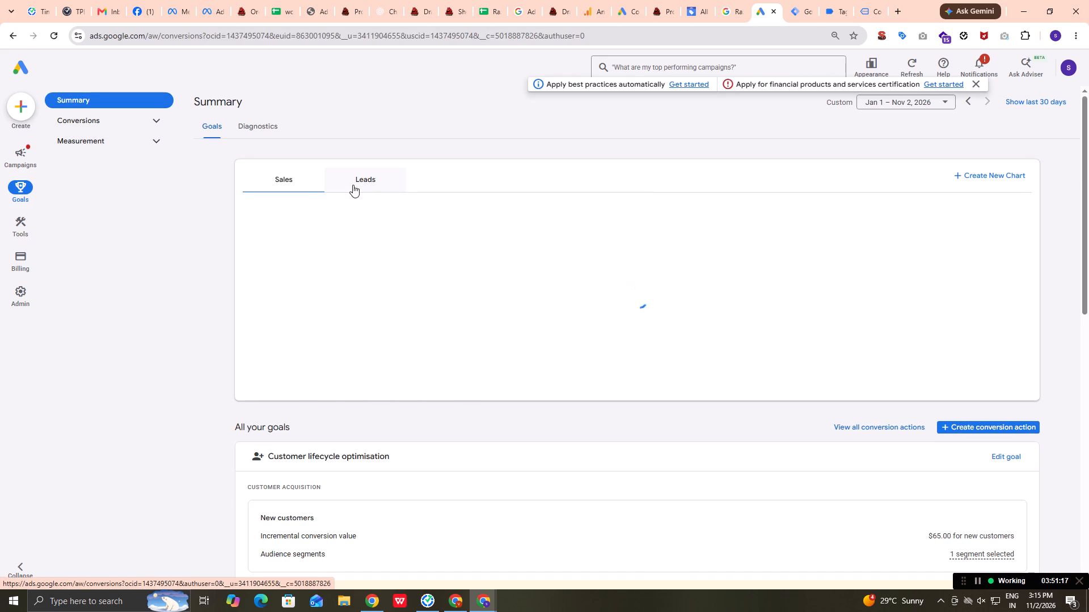
{"action": "scroll", "coordinate": [502, 338], "scroll_direction": "down", "scroll_amount": 4}
{"action": "scroll", "coordinate": [696, 531], "scroll_direction": "down", "scroll_amount": 2}
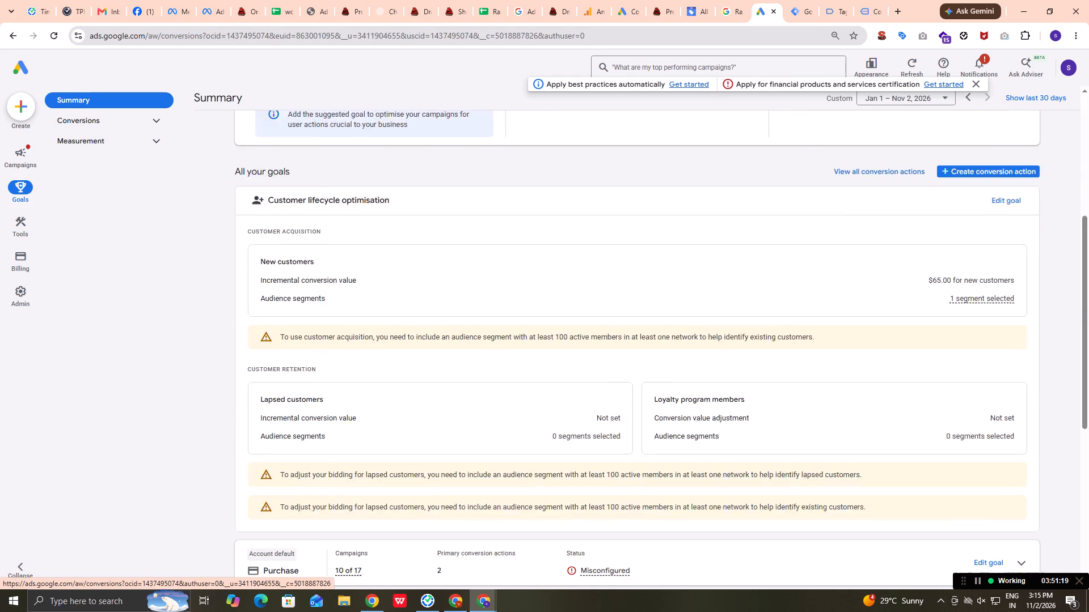
{"action": "scroll", "coordinate": [730, 523], "scroll_direction": "down", "scroll_amount": 6}
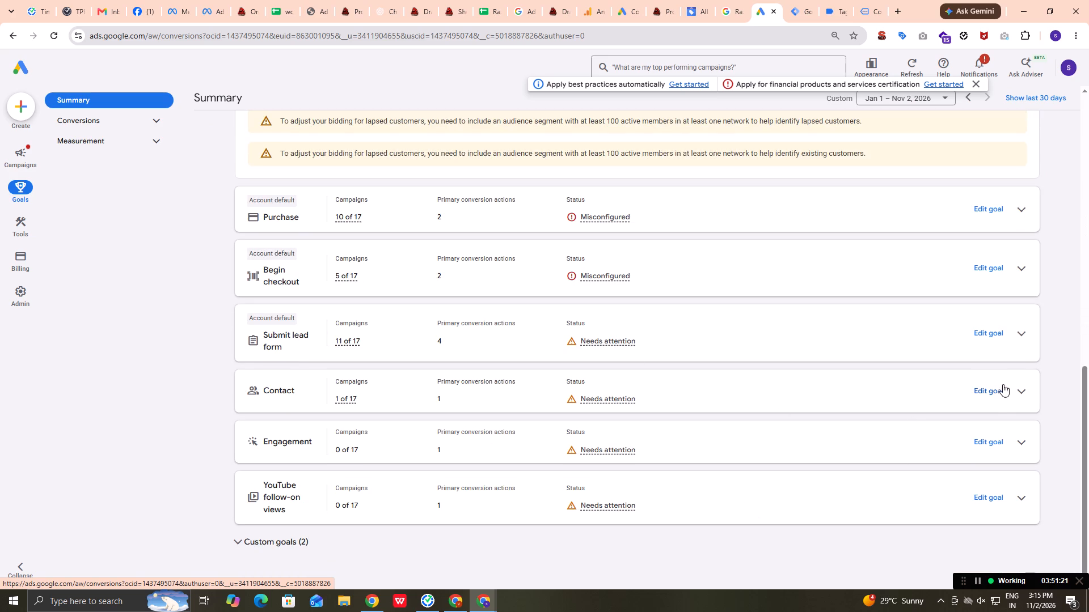
{"action": "left_click", "coordinate": [1020, 333]}
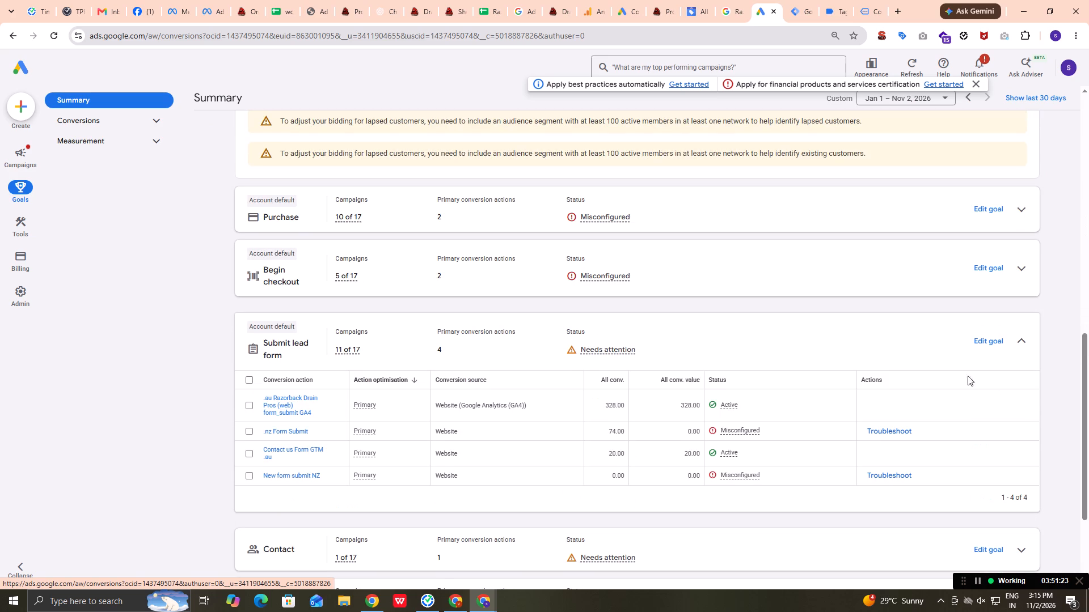
{"action": "left_click", "coordinate": [278, 475]}
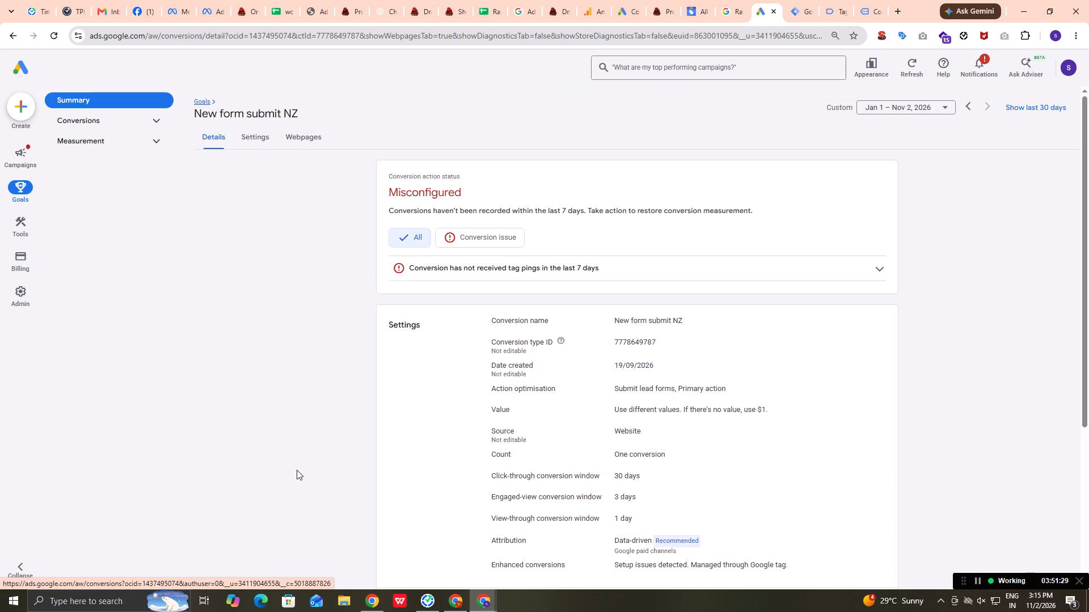
Show the Google Tag Manager setup details for the New form submit NZ conversion's data source and review its label.
{"action": "scroll", "coordinate": [759, 445], "scroll_direction": "down", "scroll_amount": 4}
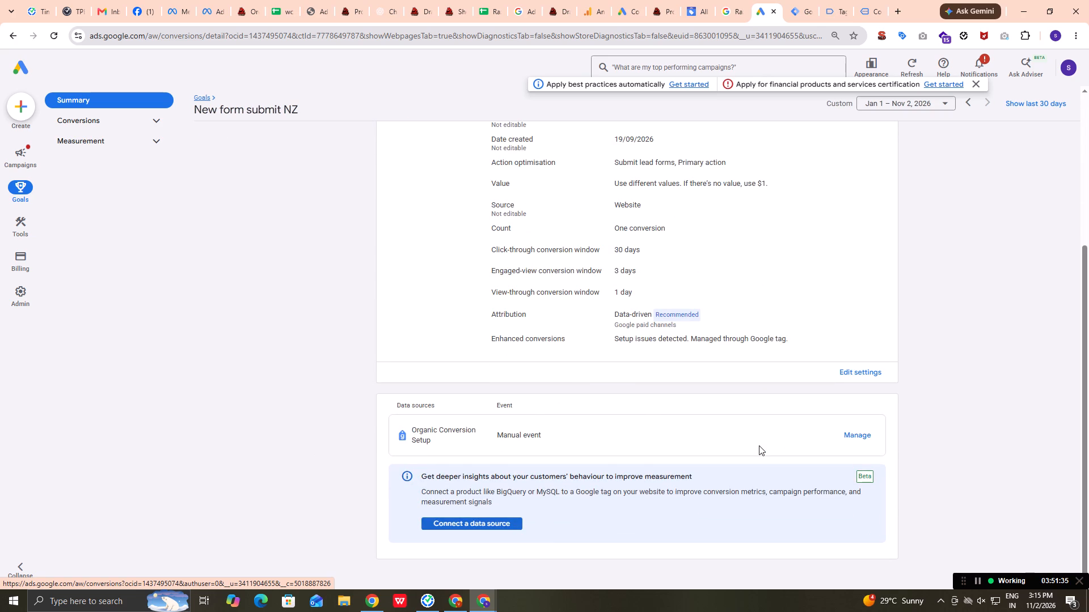
{"action": "left_click", "coordinate": [845, 435]}
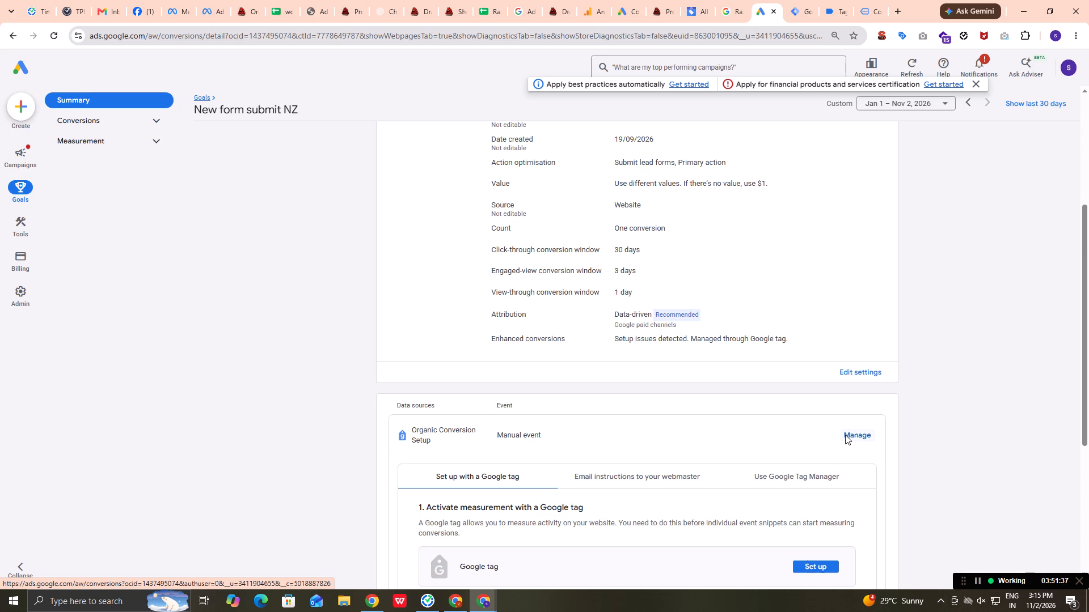
{"action": "left_click", "coordinate": [804, 471]}
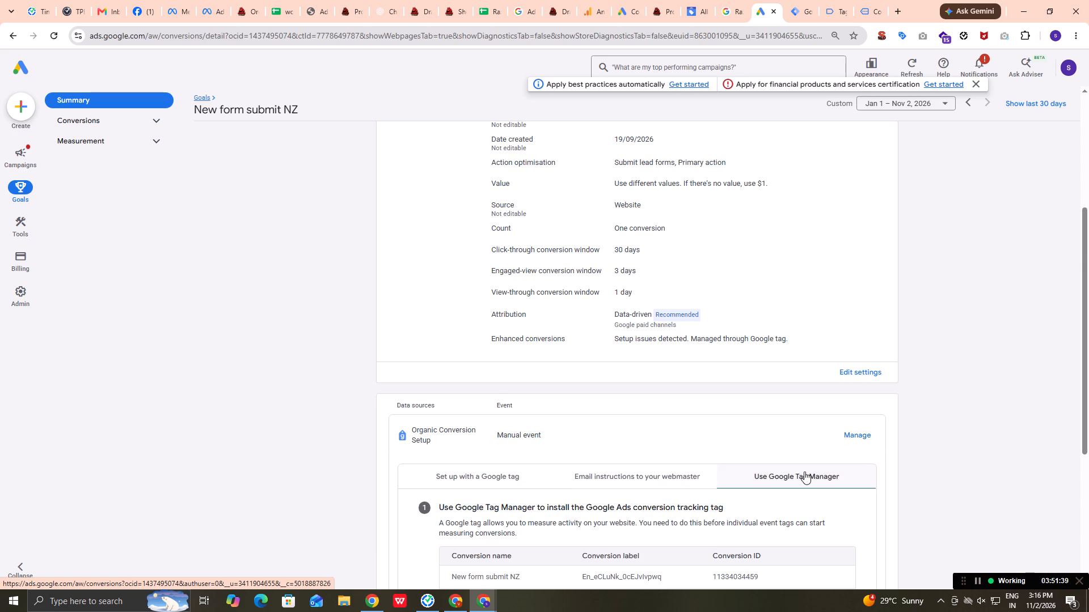
{"action": "scroll", "coordinate": [804, 471], "scroll_direction": "down", "scroll_amount": 2}
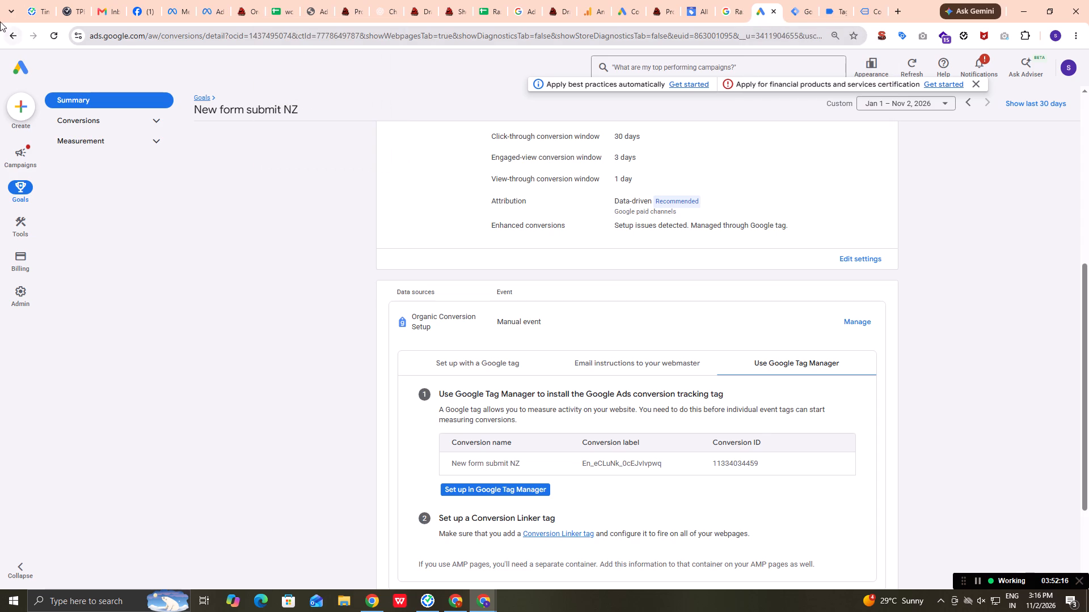
Return to the goals summary and expand the Submit lead form goal to review its conversion actions and their status.
{"action": "left_click", "coordinate": [9, 33]}
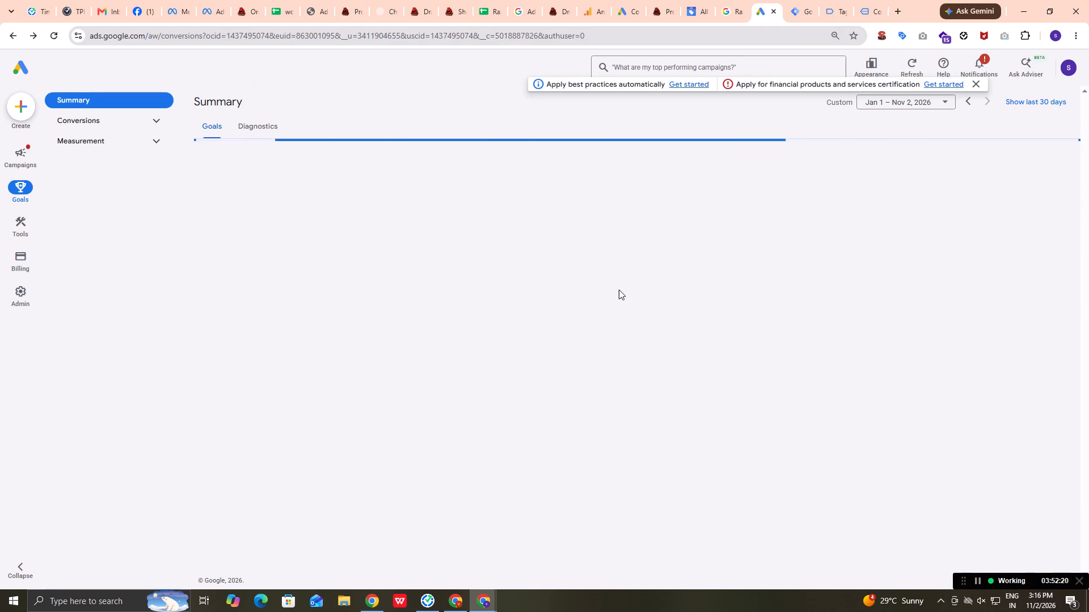
{"action": "scroll", "coordinate": [619, 290], "scroll_direction": "down", "scroll_amount": 1}
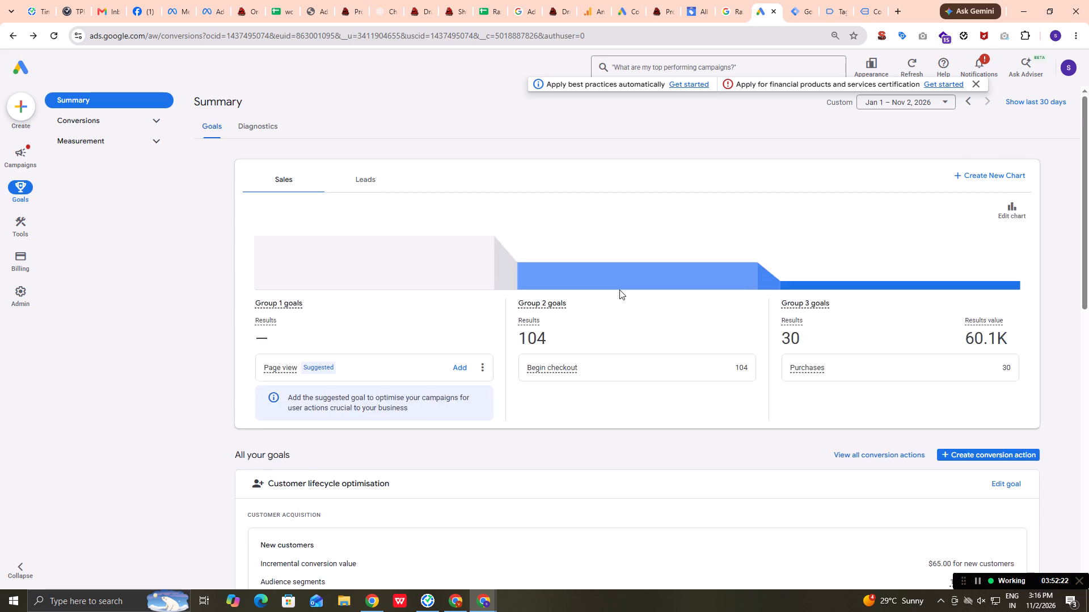
{"action": "scroll", "coordinate": [619, 290], "scroll_direction": "down", "scroll_amount": 3}
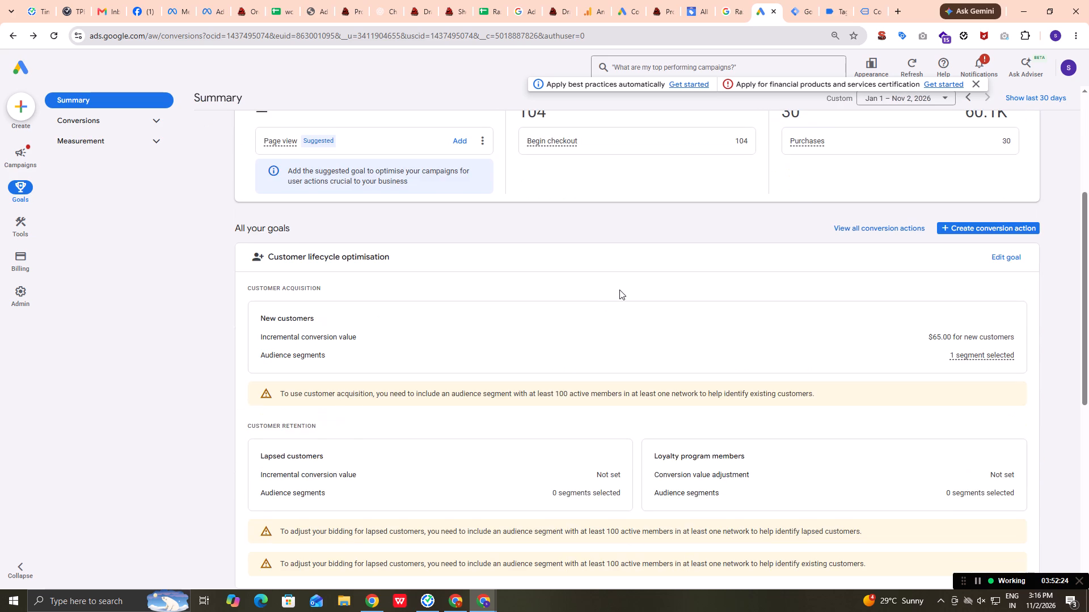
{"action": "scroll", "coordinate": [619, 290], "scroll_direction": "down", "scroll_amount": 4}
{"action": "scroll", "coordinate": [619, 290], "scroll_direction": "up", "scroll_amount": 1}
{"action": "scroll", "coordinate": [619, 290], "scroll_direction": "down", "scroll_amount": 3}
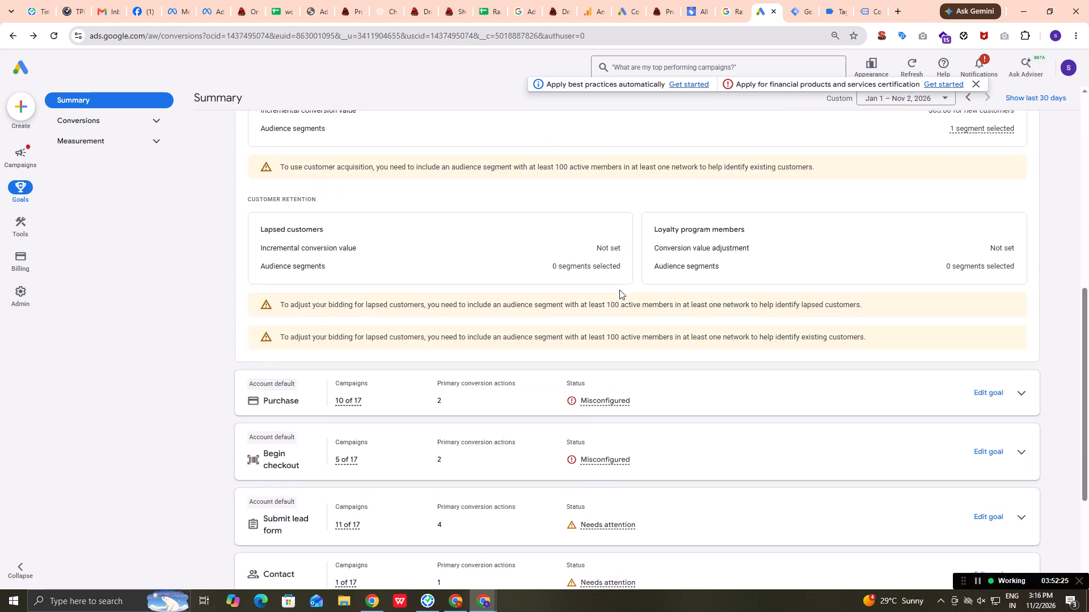
{"action": "scroll", "coordinate": [619, 290], "scroll_direction": "down", "scroll_amount": 2}
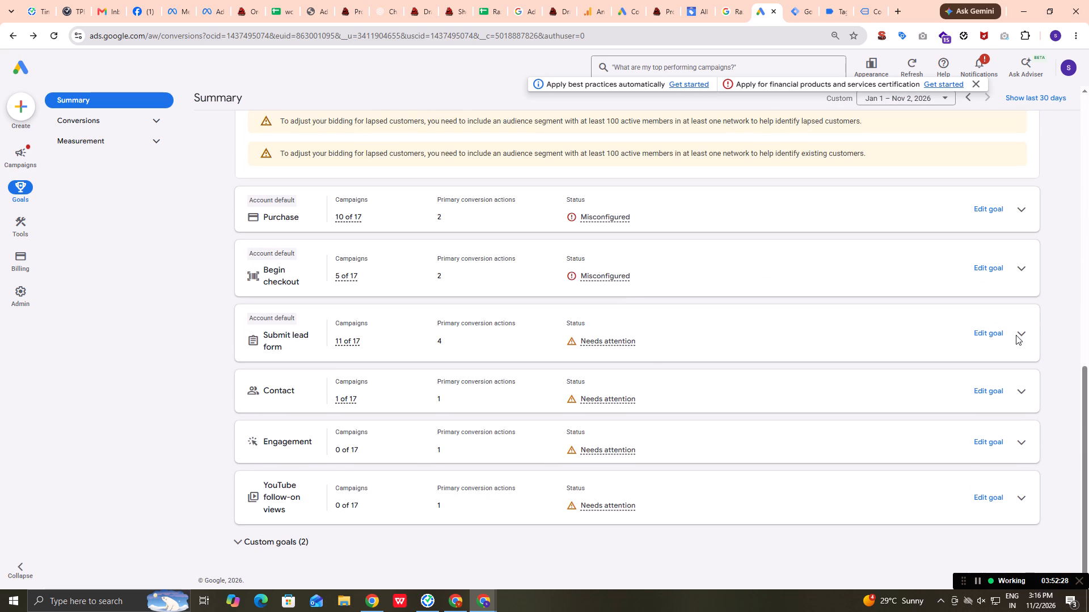
{"action": "left_click", "coordinate": [1022, 332]}
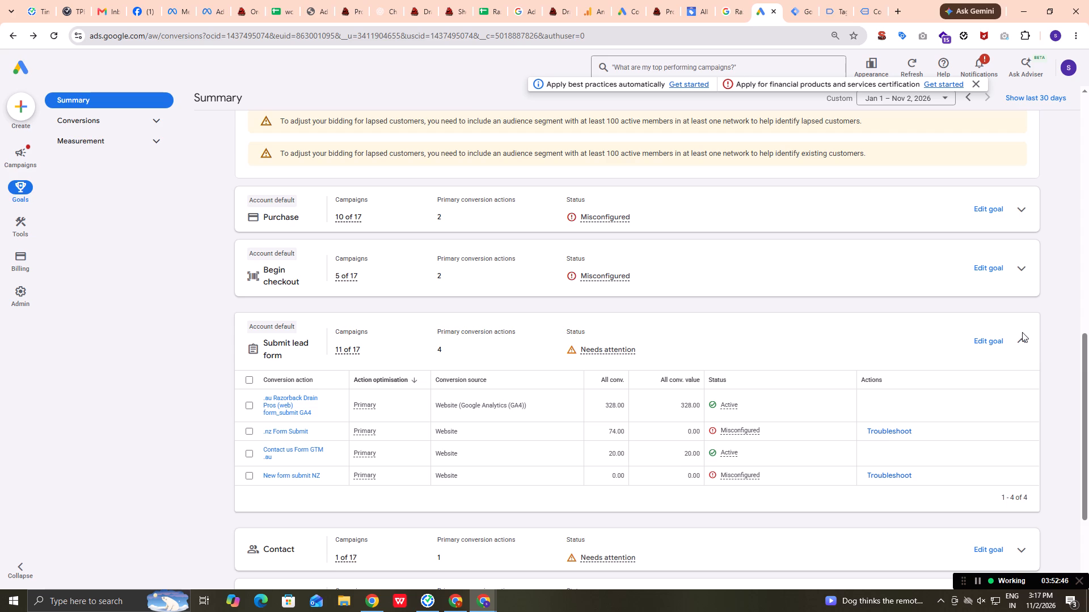
Switch to Tag Manager and inspect the razorbackdrains.nz GA4 Form Submit tag's configuration and its Form Submit Trigger.
{"action": "left_click", "coordinate": [794, 6]}
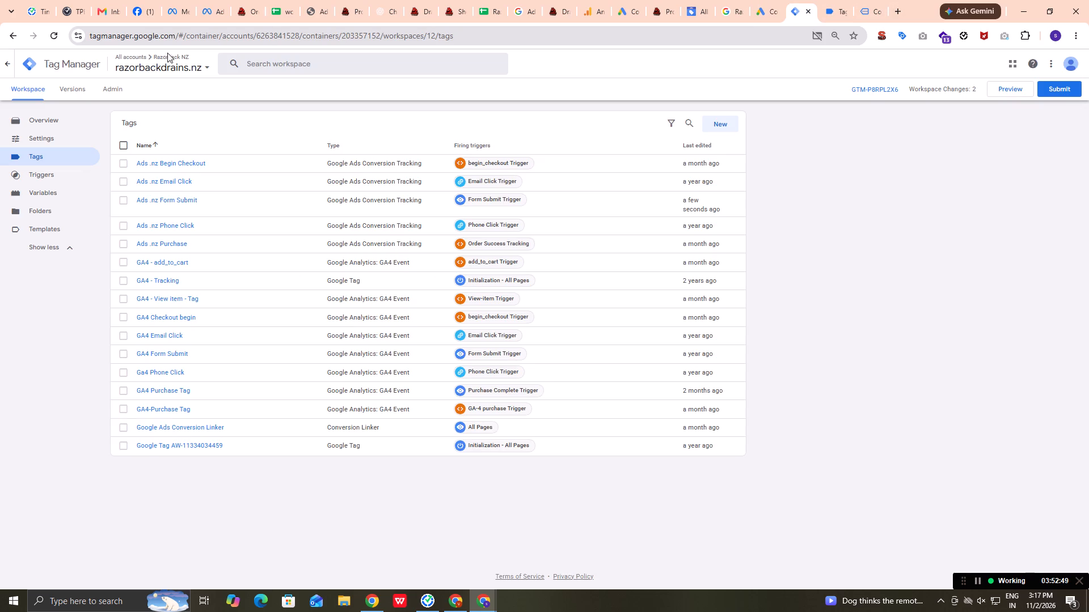
{"action": "left_click", "coordinate": [153, 357]}
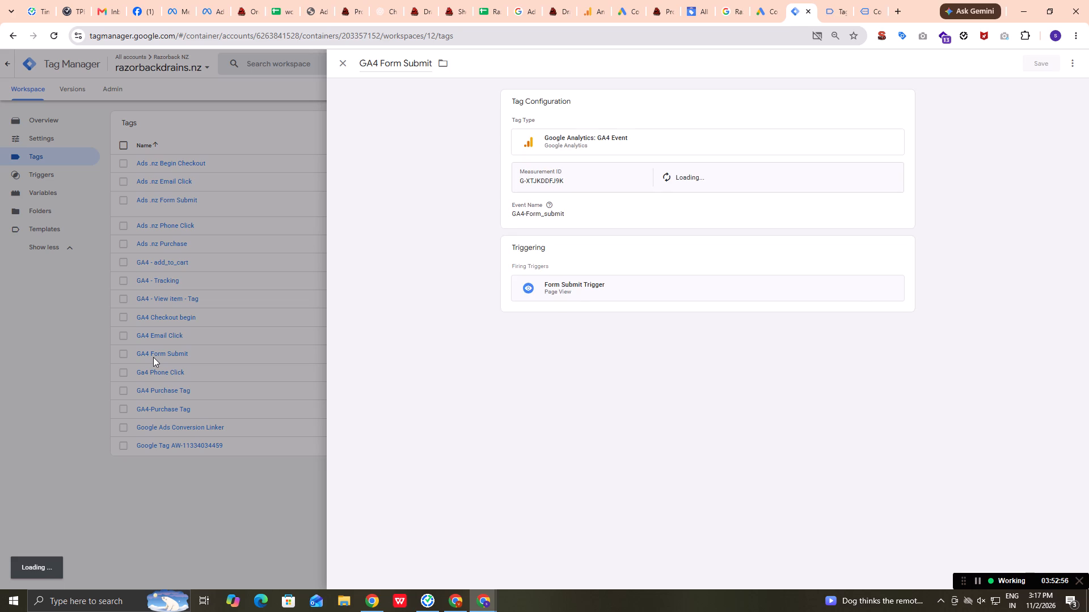
{"action": "left_click", "coordinate": [538, 210]}
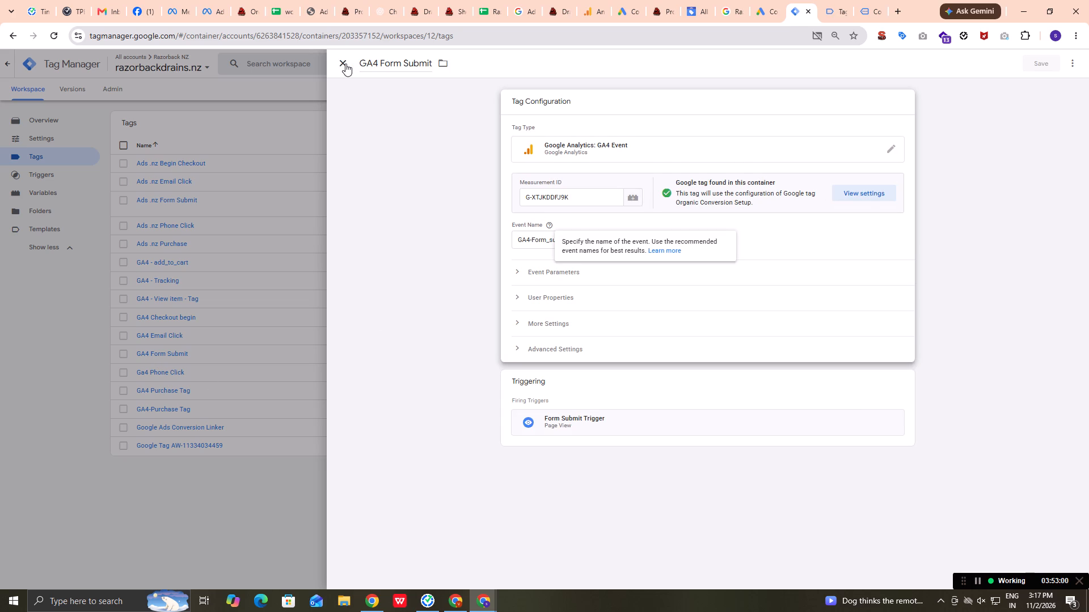
{"action": "left_click", "coordinate": [586, 430]}
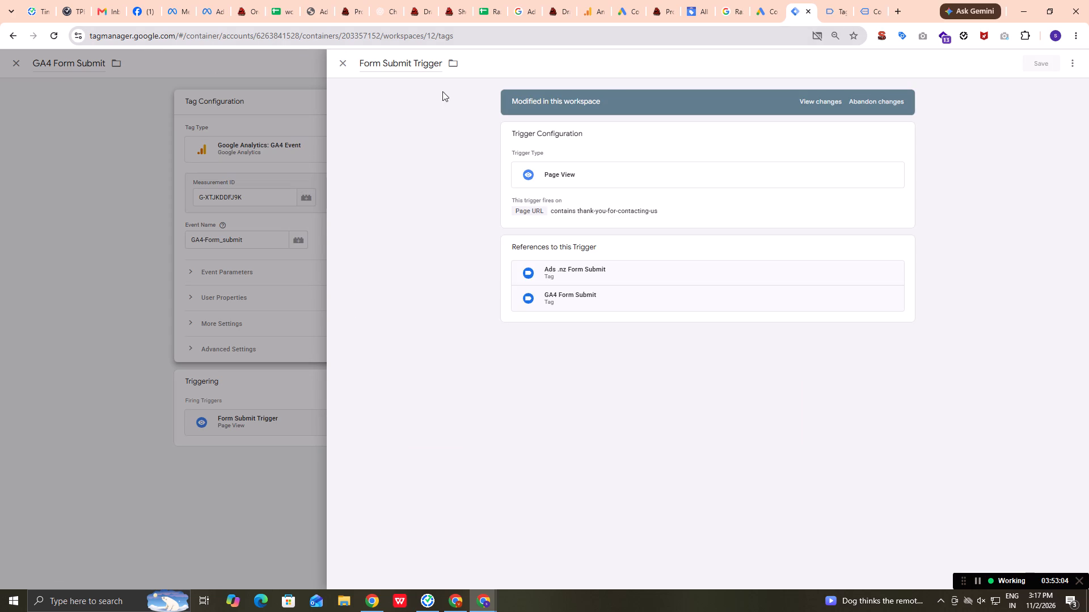
{"action": "left_click", "coordinate": [343, 59]}
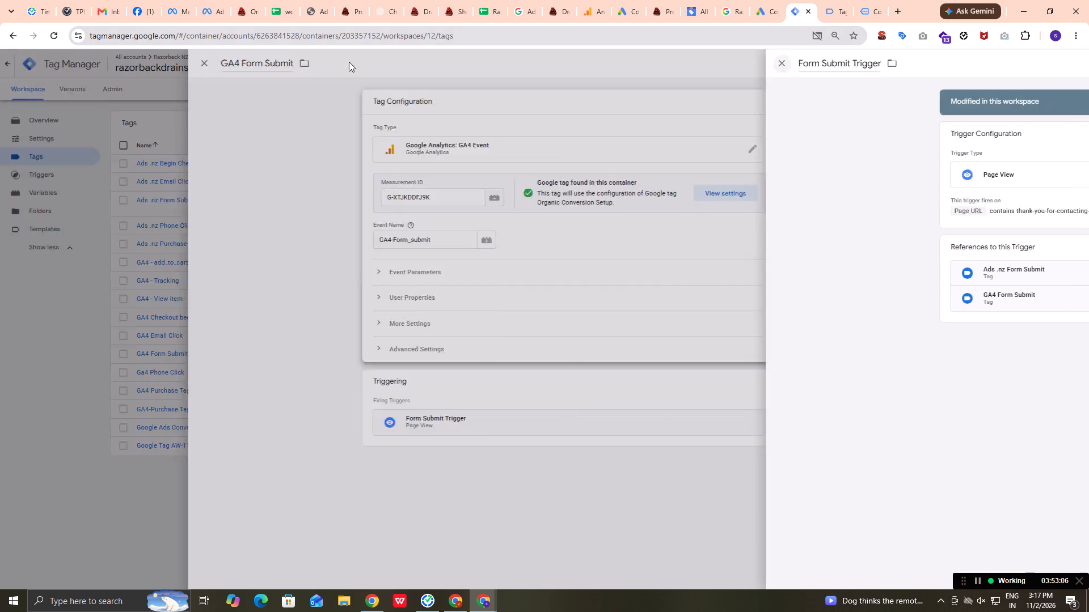
{"action": "left_click", "coordinate": [342, 64]}
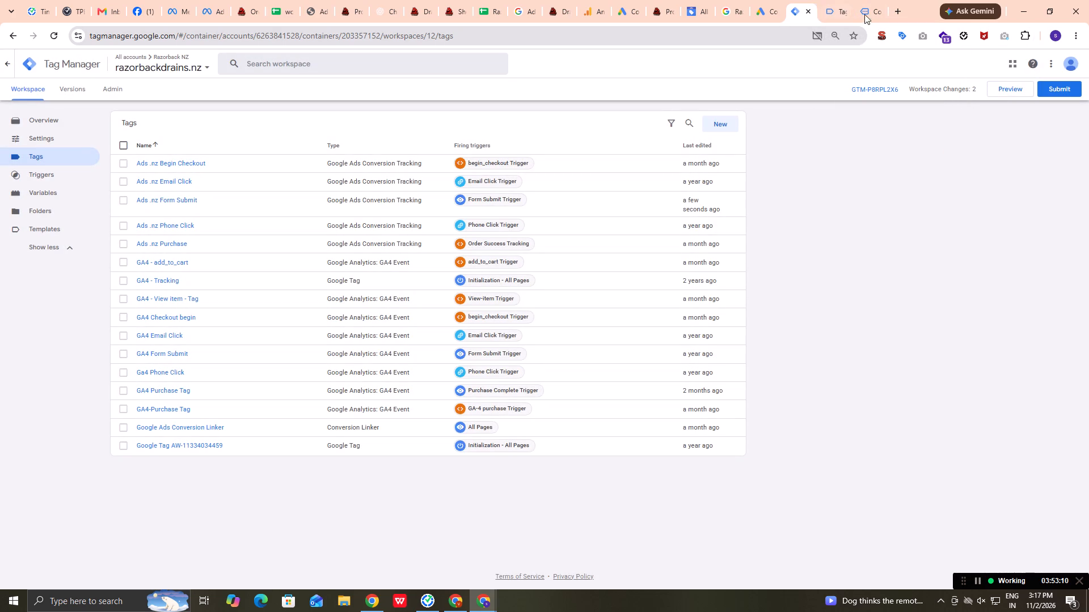
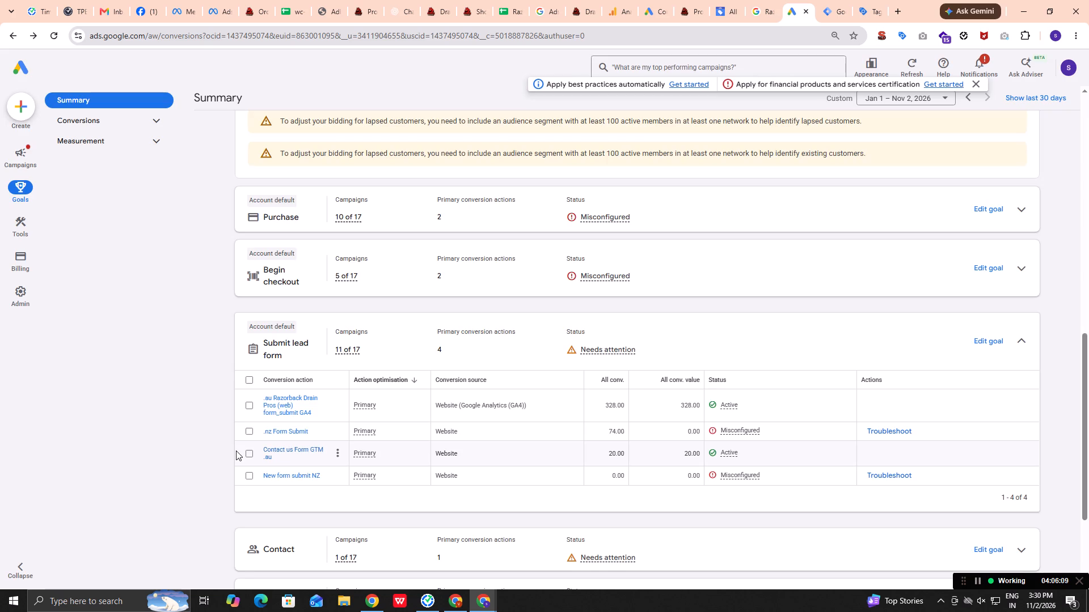
{"action": "scroll", "coordinate": [475, 453], "scroll_direction": "up", "scroll_amount": 2}
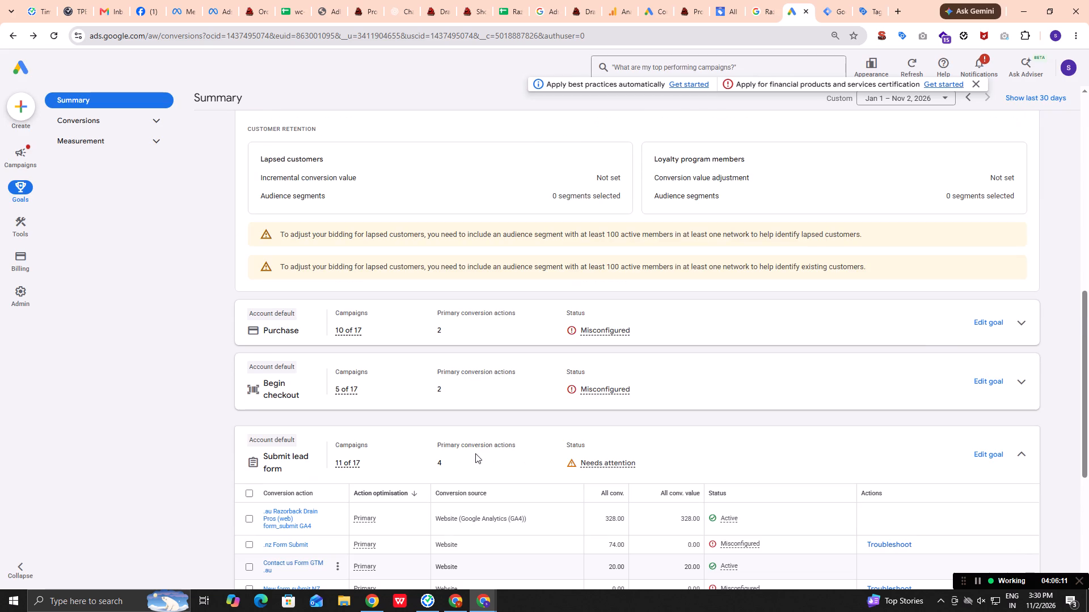
{"action": "scroll", "coordinate": [849, 474], "scroll_direction": "down", "scroll_amount": 1}
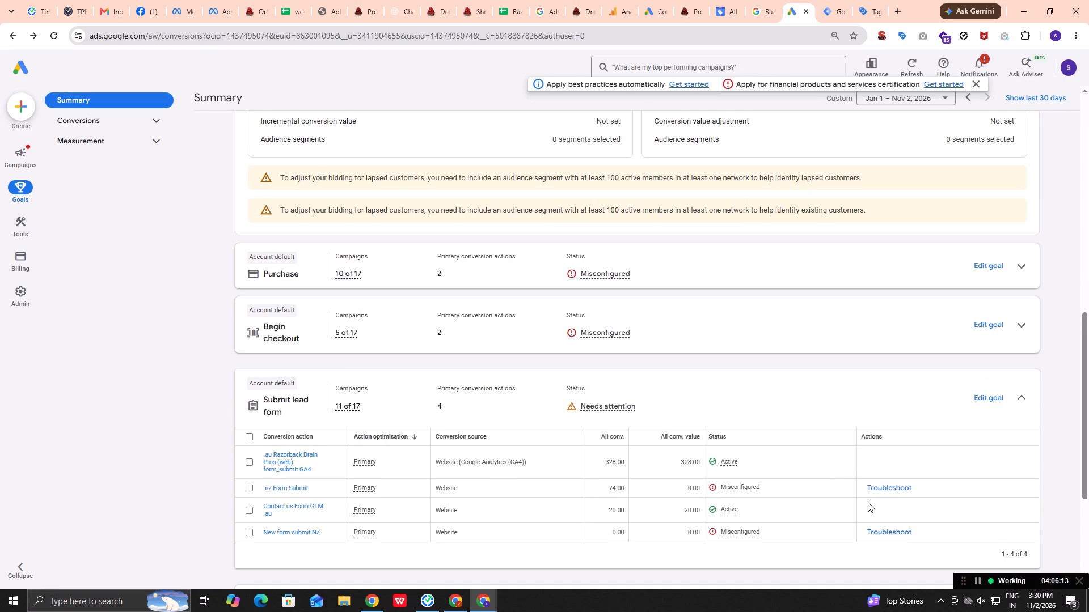
{"action": "scroll", "coordinate": [868, 502], "scroll_direction": "down", "scroll_amount": 1}
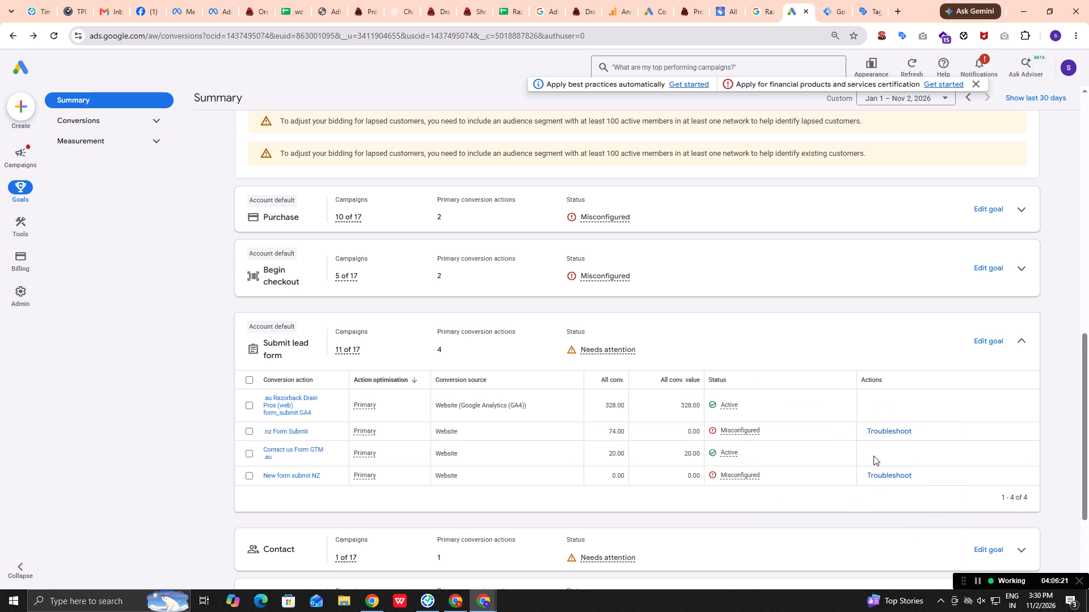
{"action": "left_click", "coordinate": [878, 474]}
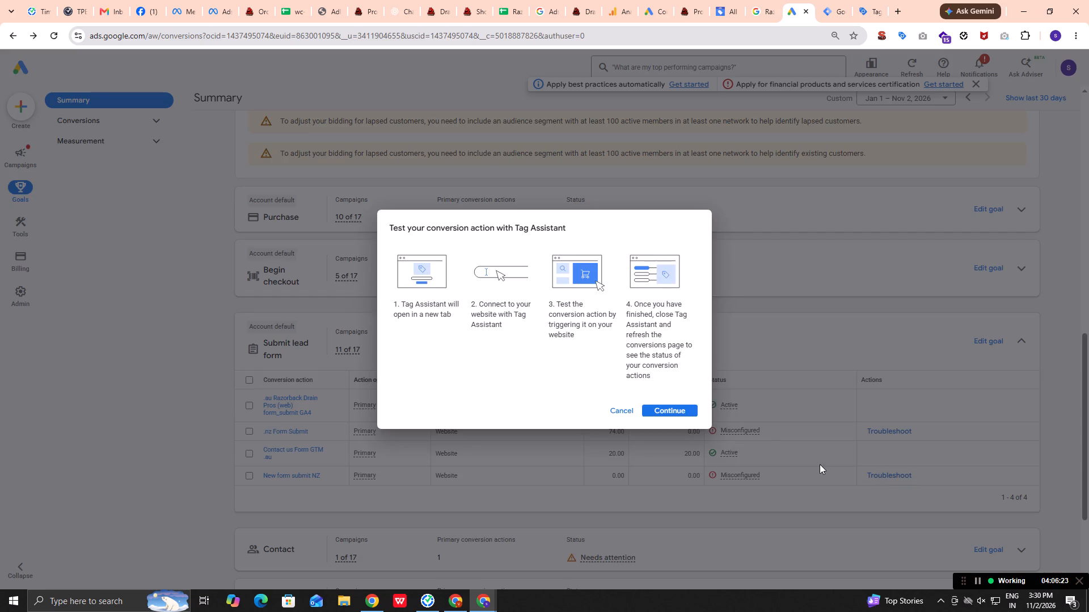
{"action": "left_click", "coordinate": [617, 413]}
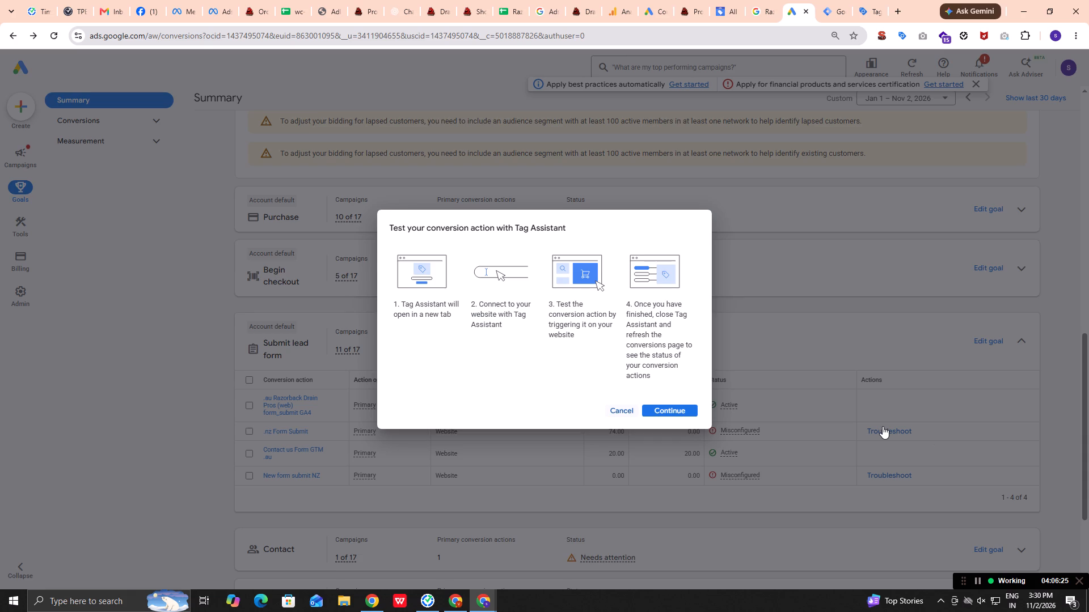
{"action": "left_click", "coordinate": [885, 431]}
{"action": "left_click", "coordinate": [668, 409]}
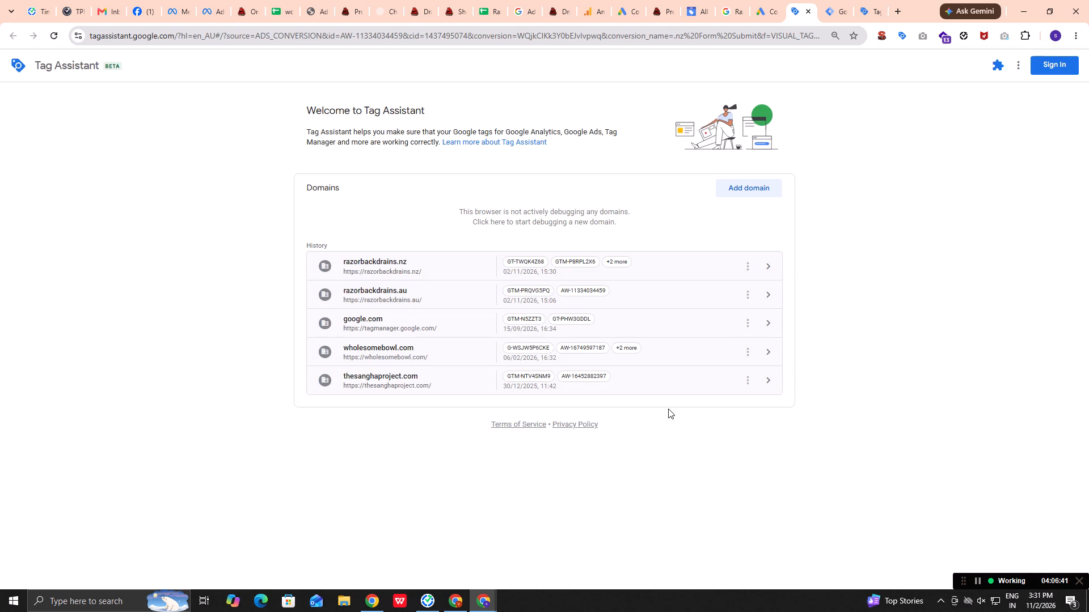
{"action": "scroll", "coordinate": [430, 340], "scroll_direction": "up", "scroll_amount": 3}
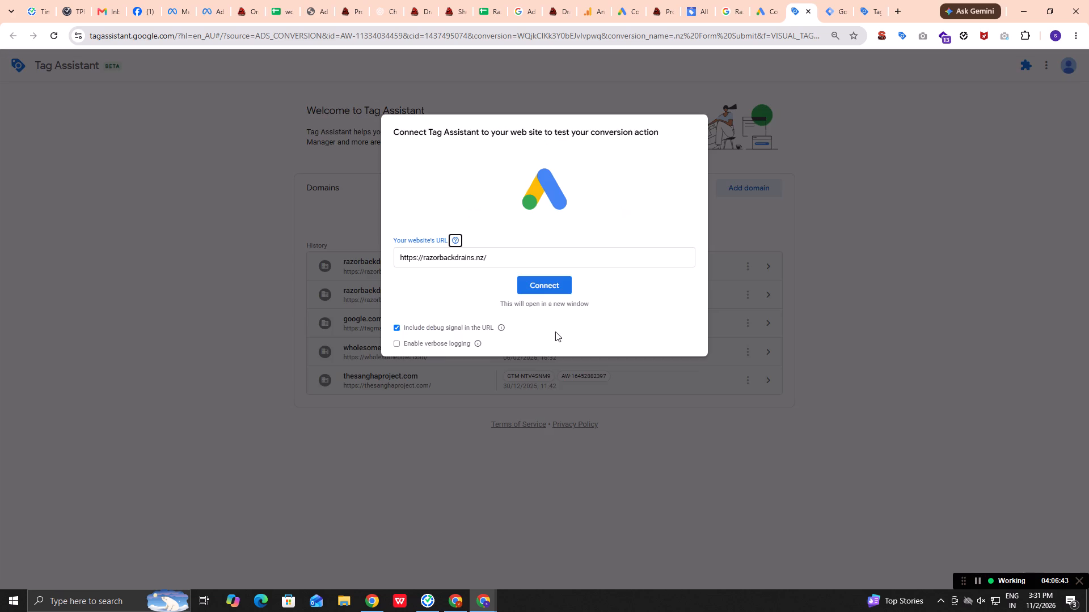
{"action": "left_click", "coordinate": [543, 287]}
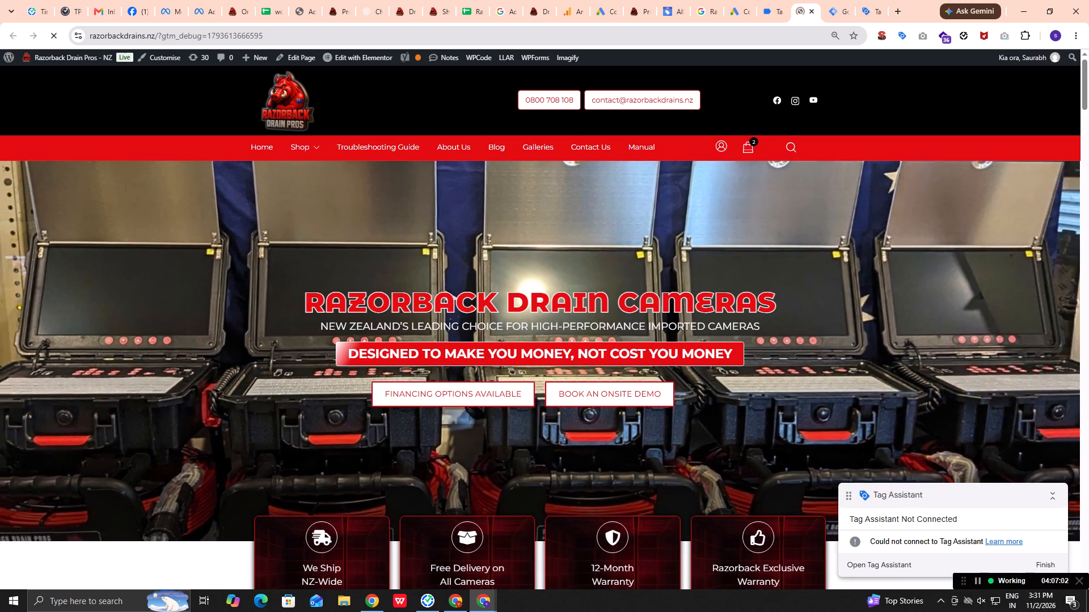
Check the Tag Assistant connection status for razorbackdrains.nz on both the .nz Form Submit test page and the debugged homepage.
{"action": "left_click", "coordinate": [769, 3]}
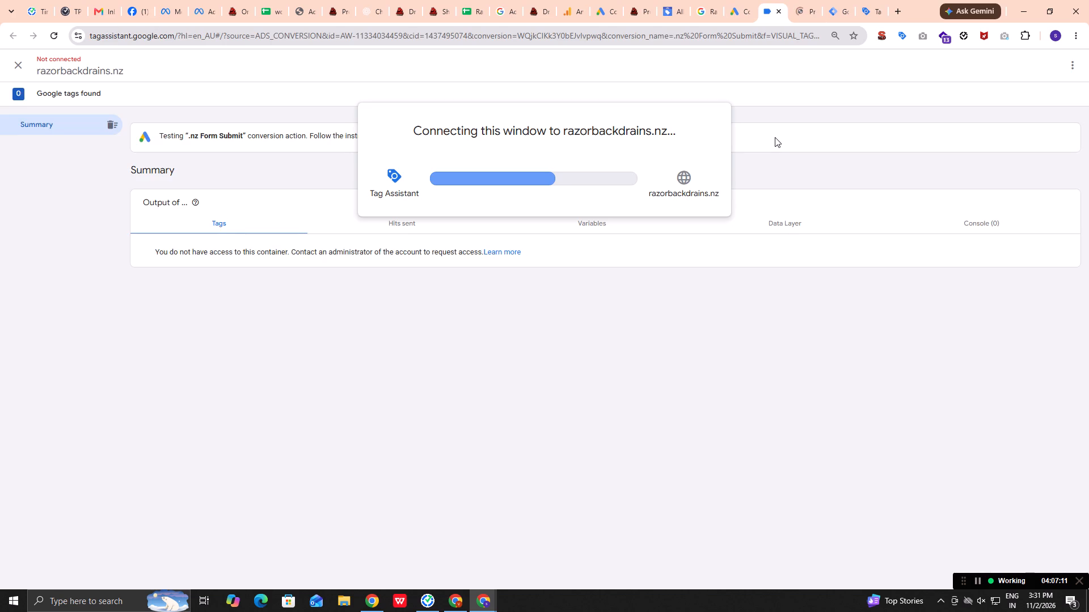
{"action": "left_click", "coordinate": [797, 13]}
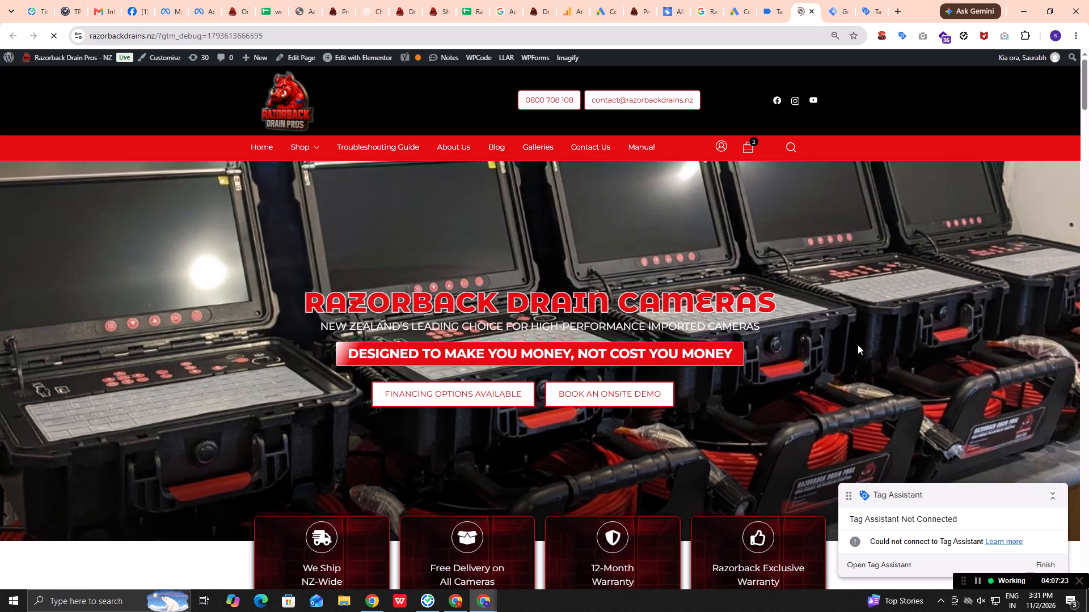
{"action": "left_click", "coordinate": [776, 10]}
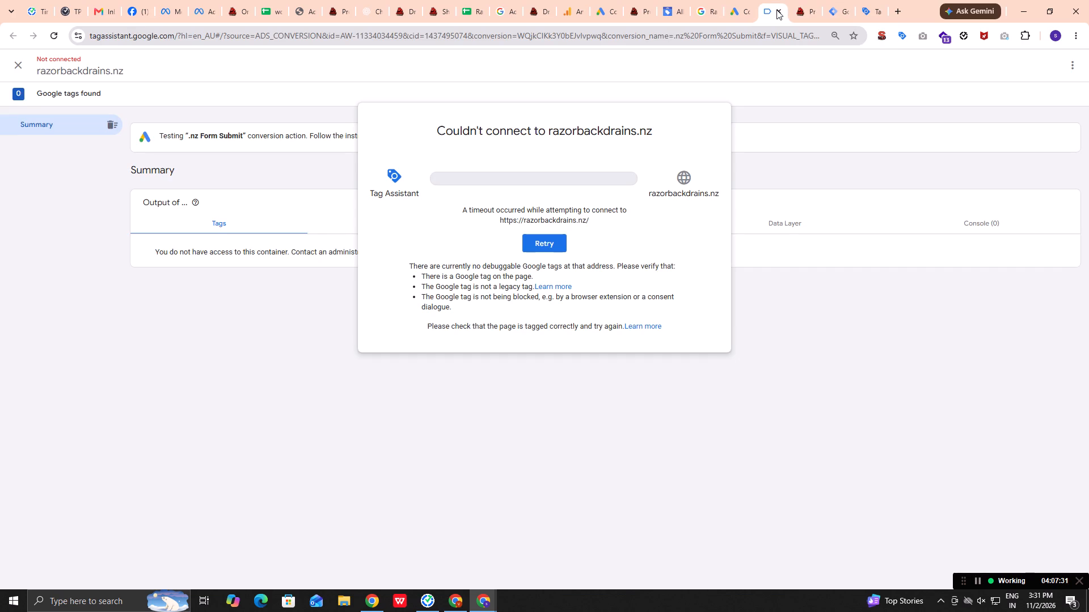
{"action": "left_click", "coordinate": [801, 4]}
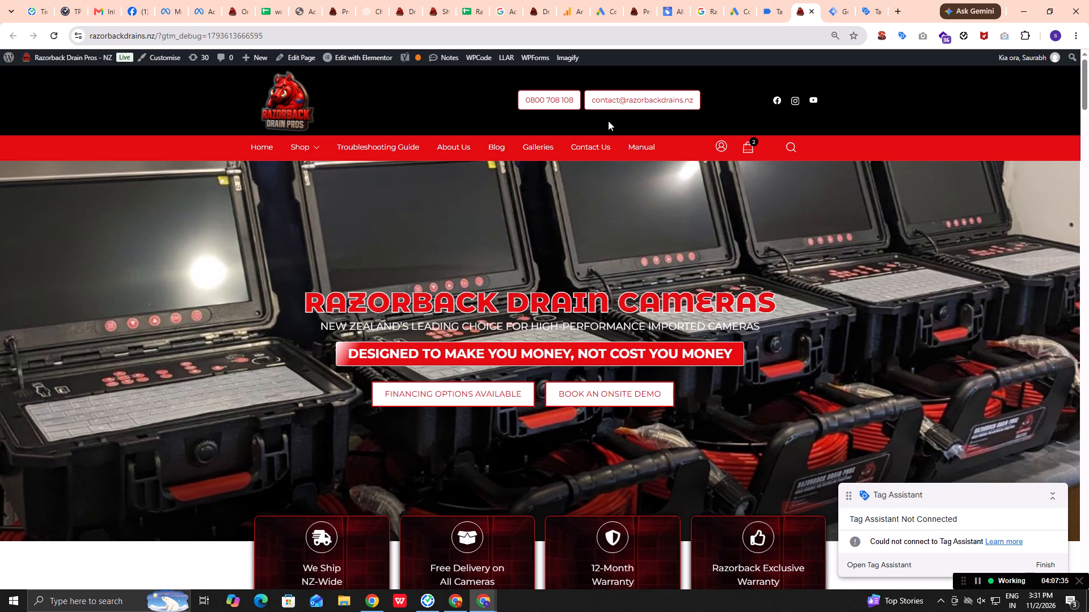
{"action": "left_click", "coordinate": [596, 101]}
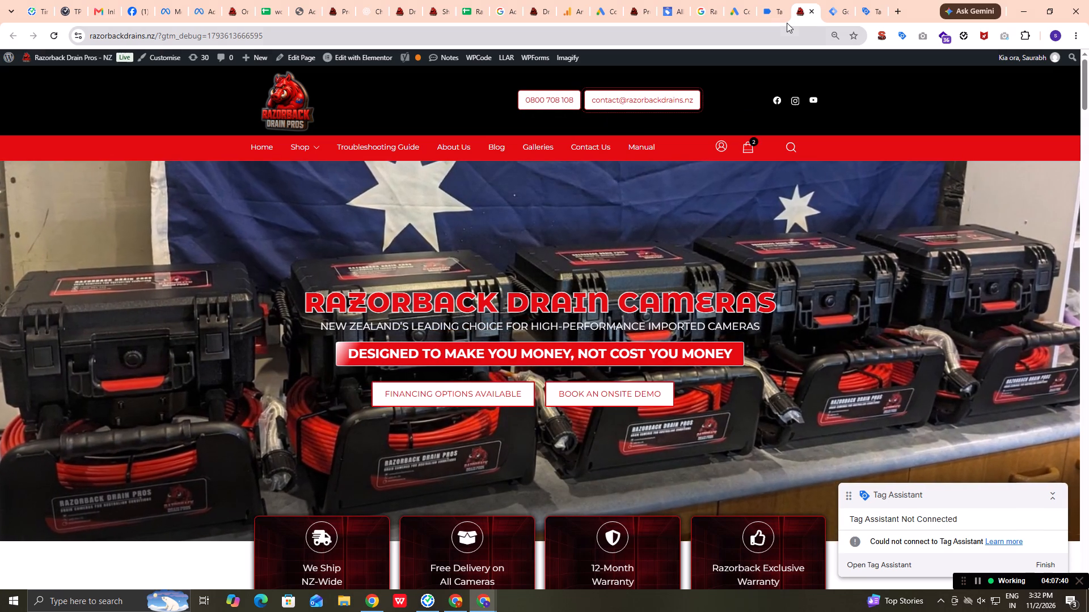
{"action": "left_click", "coordinate": [771, 0]}
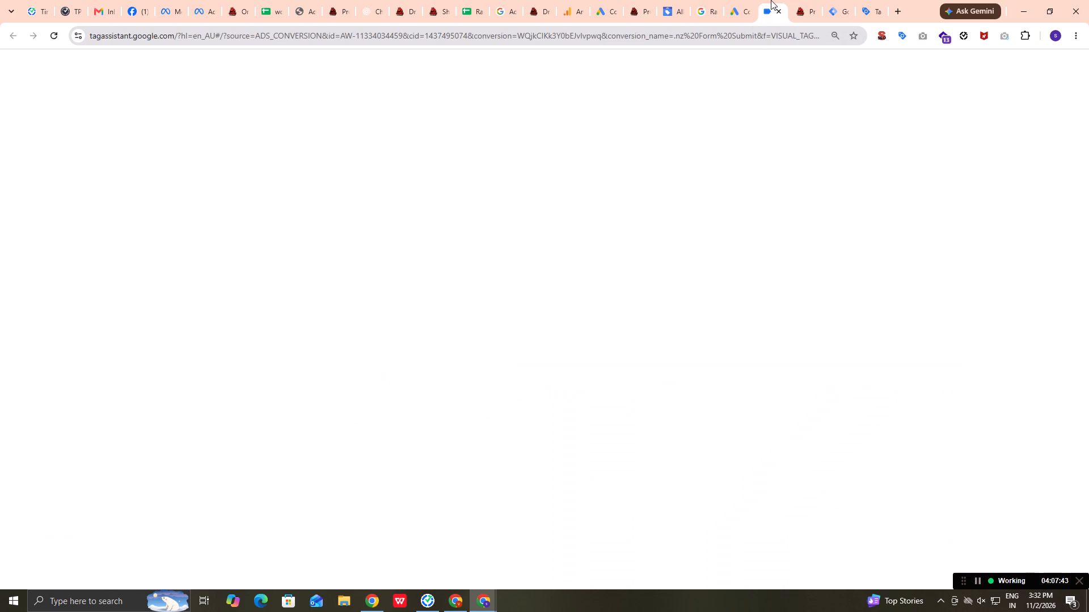
Finish the Tag Assistant session on the razorbackdrains.nz homepage and retry connecting to the site with the debug signal included in the URL.
{"action": "left_click", "coordinate": [800, 8]}
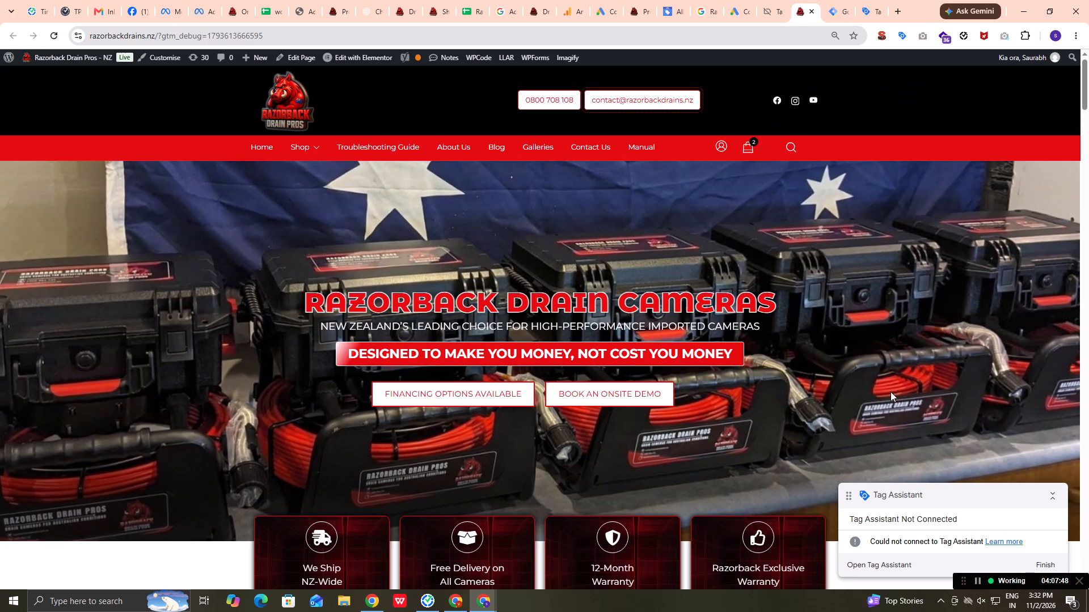
{"action": "left_click", "coordinate": [1052, 568]}
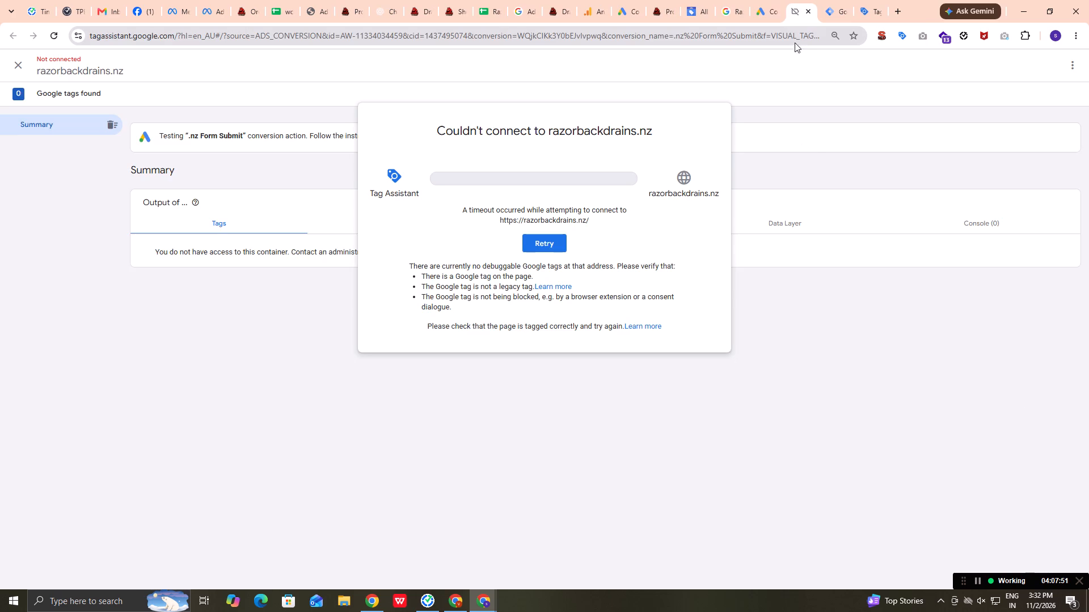
{"action": "left_click", "coordinate": [553, 245]}
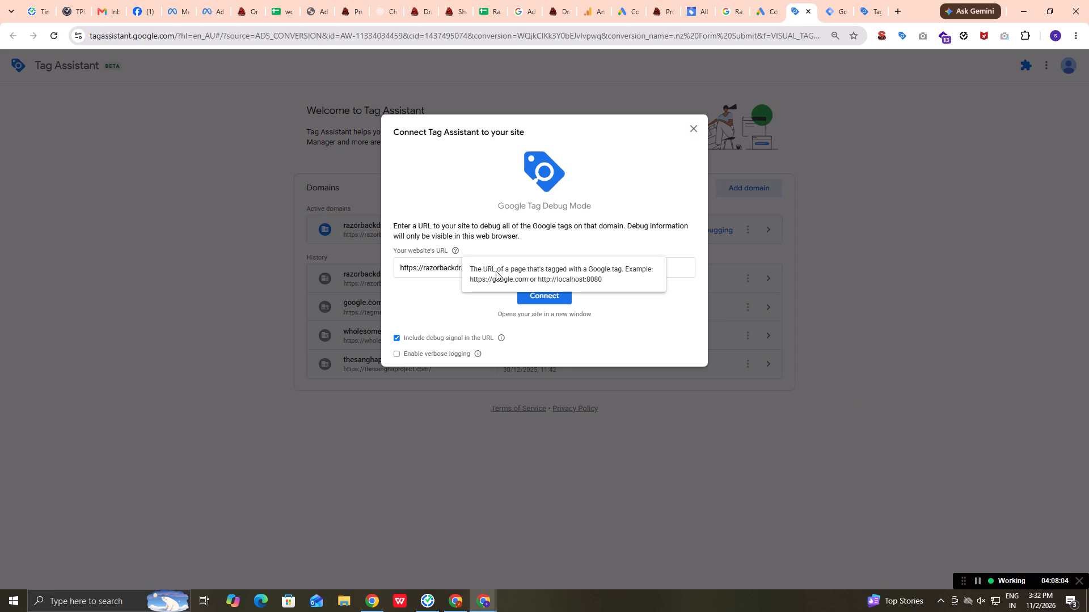
{"action": "left_click", "coordinate": [548, 301]}
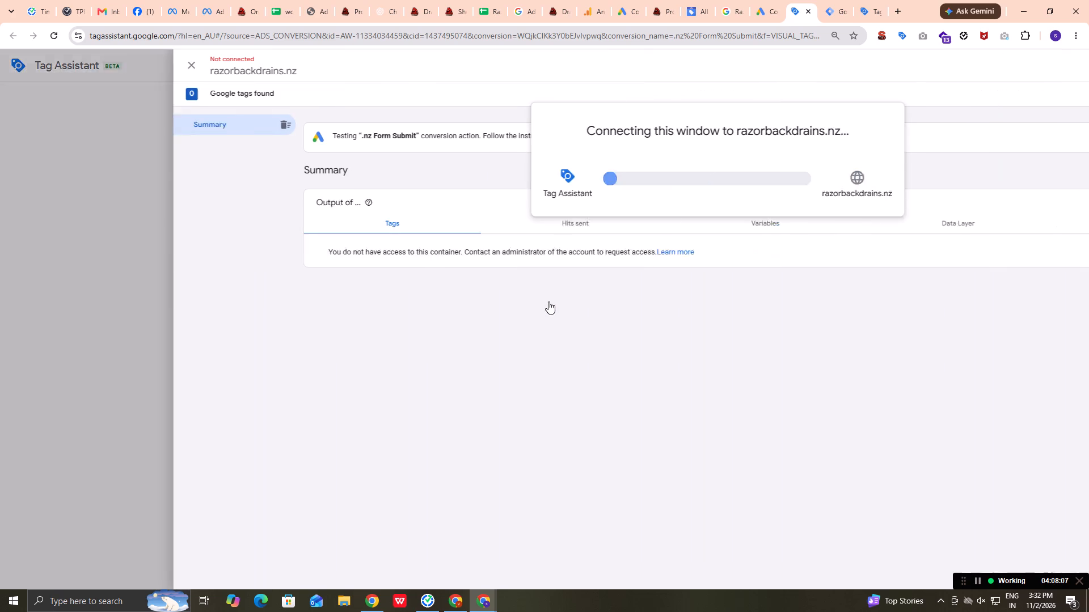